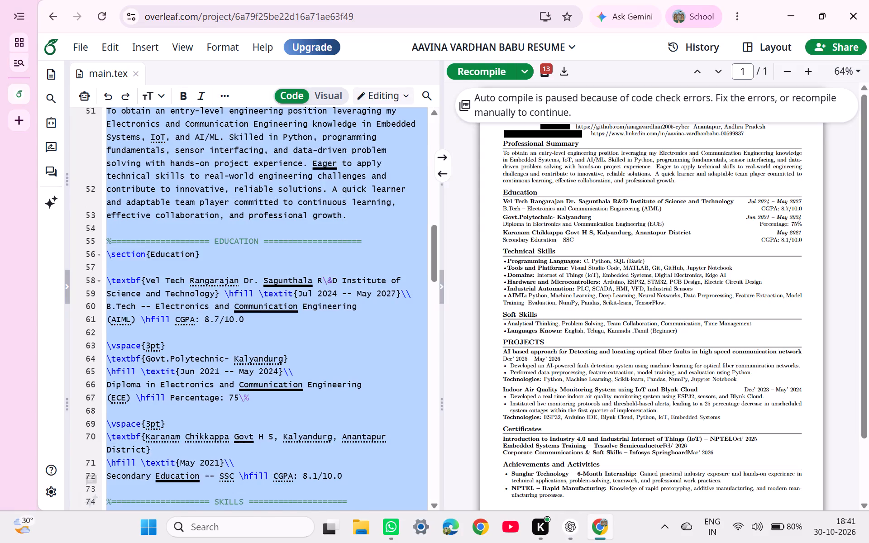
pyautogui.hotkey('ctrl', 'v')
pyautogui.click(462, 75)
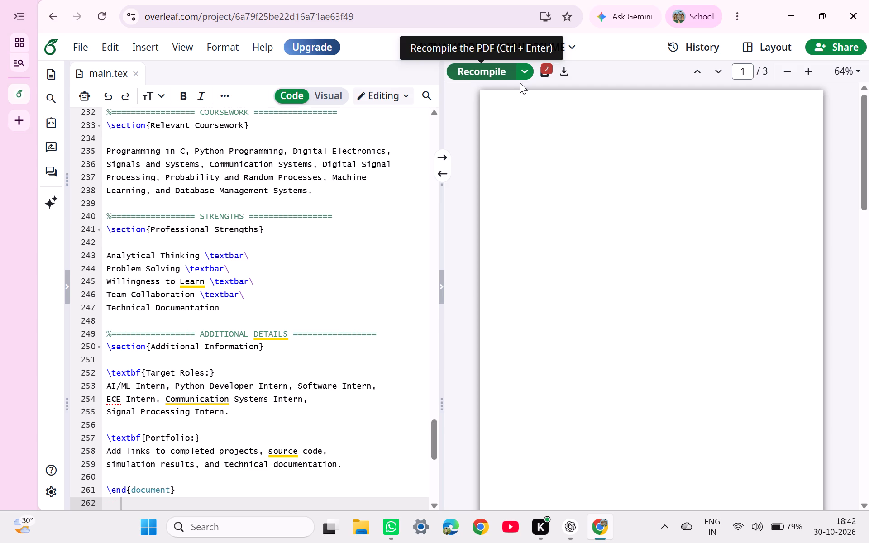
# Examine all pages of the newly compiled resume PDF, including the first page, and the start of the source code.
pyautogui.scroll(-8, 581, 159)
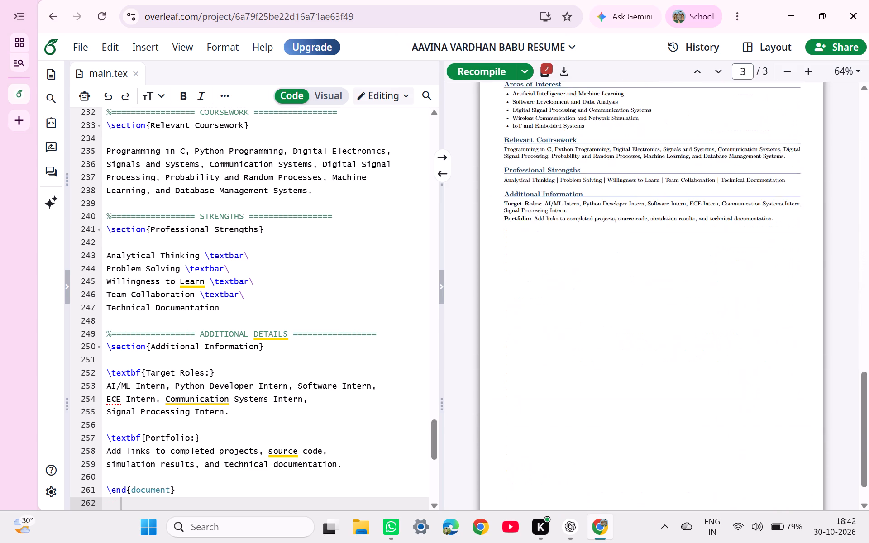
pyautogui.scroll(6, 581, 159)
pyautogui.scroll(-2, 581, 159)
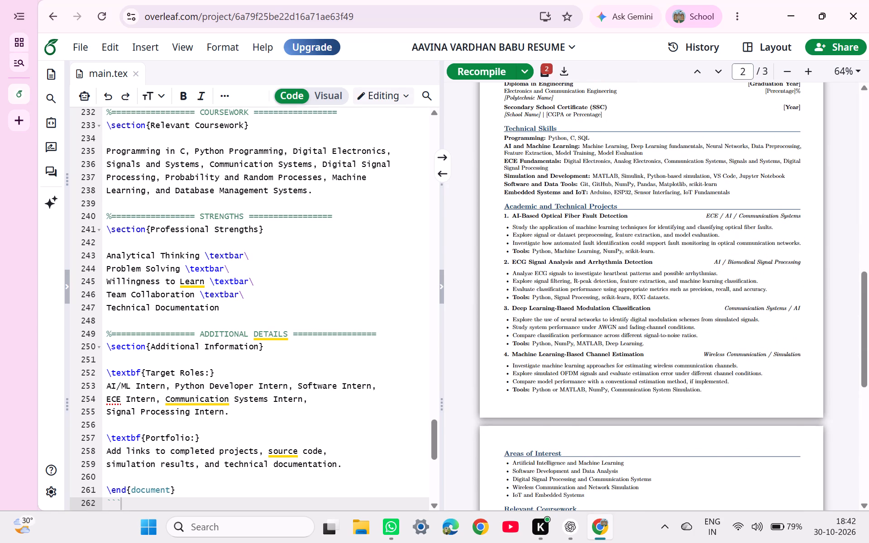
pyautogui.scroll(13, 581, 159)
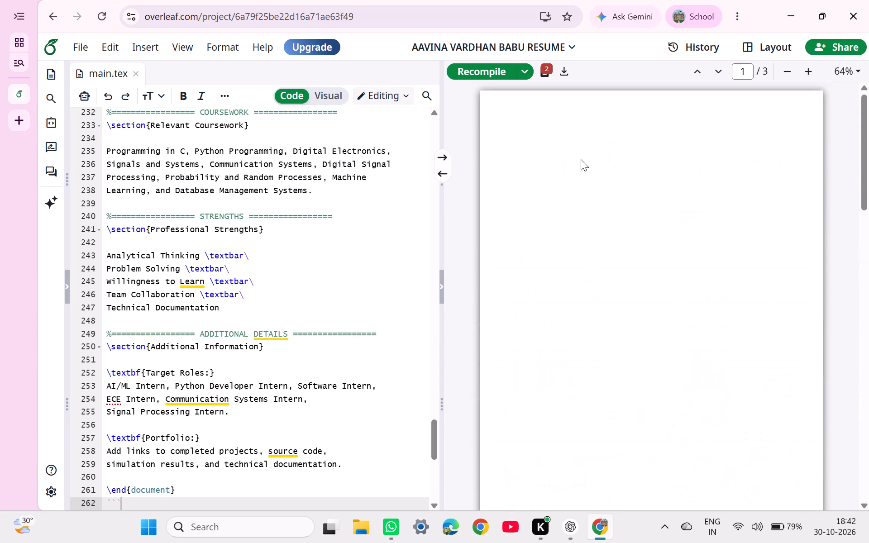
pyautogui.scroll(20, 129, 278)
pyautogui.scroll(9, 129, 278)
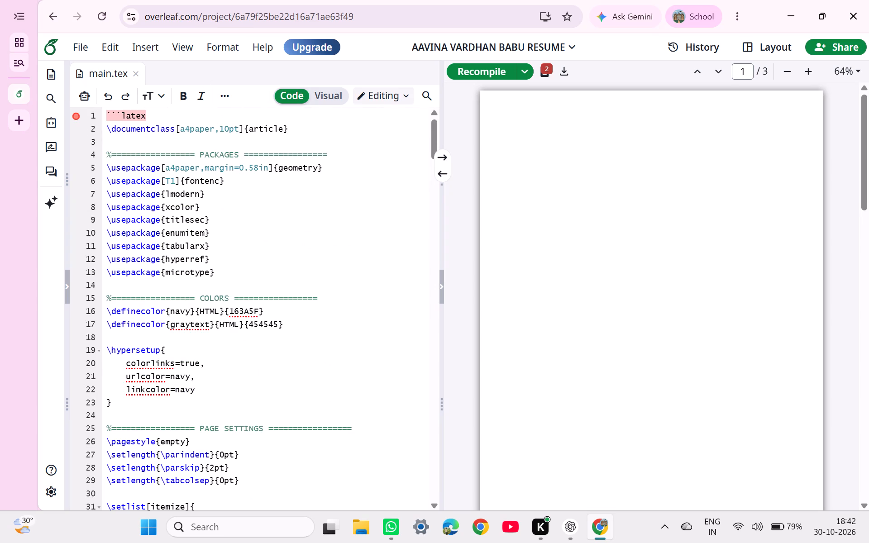
pyautogui.scroll(-8, 605, 361)
pyautogui.scroll(1, 605, 361)
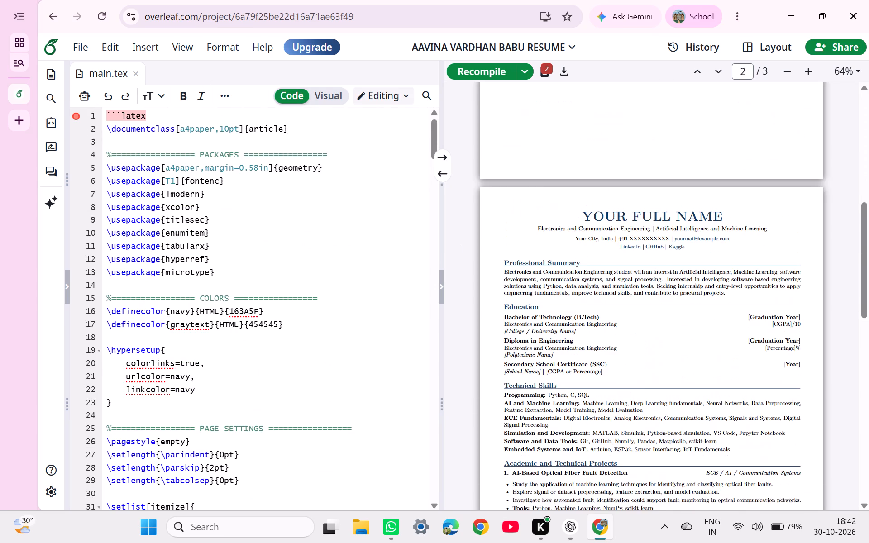
pyautogui.scroll(1, 605, 361)
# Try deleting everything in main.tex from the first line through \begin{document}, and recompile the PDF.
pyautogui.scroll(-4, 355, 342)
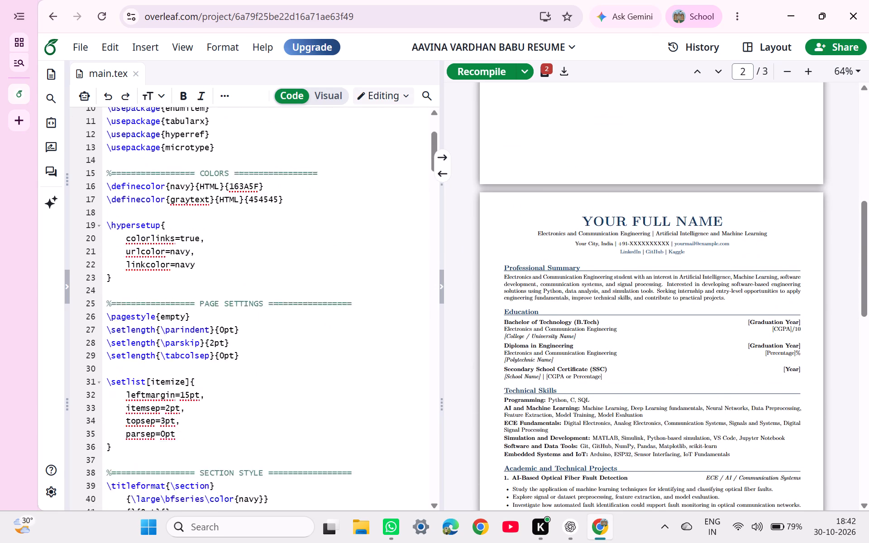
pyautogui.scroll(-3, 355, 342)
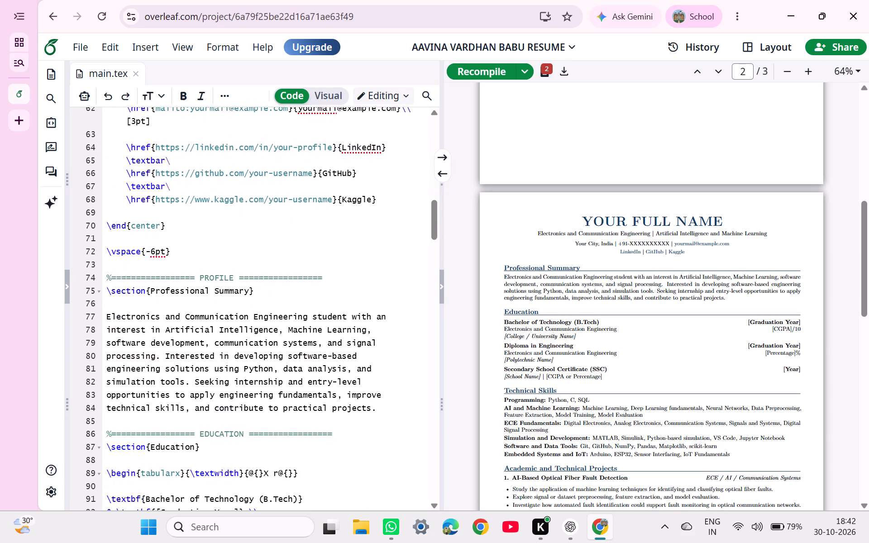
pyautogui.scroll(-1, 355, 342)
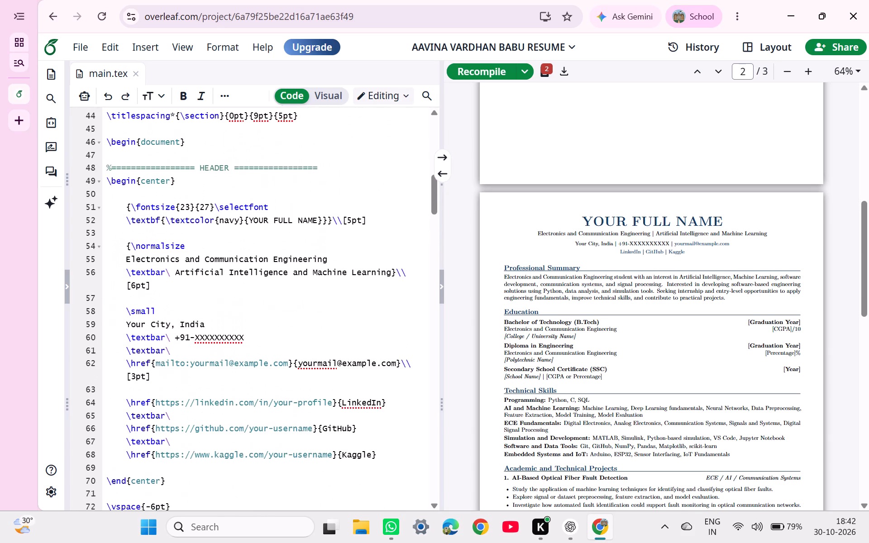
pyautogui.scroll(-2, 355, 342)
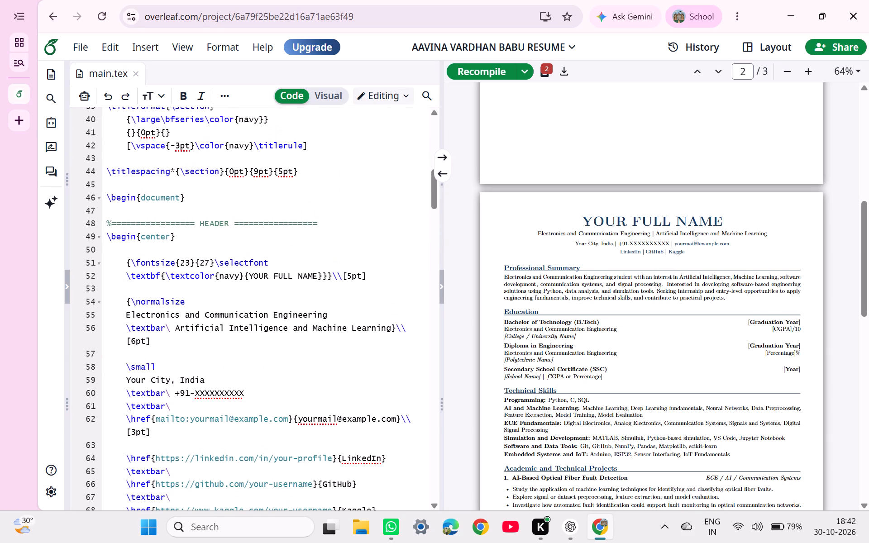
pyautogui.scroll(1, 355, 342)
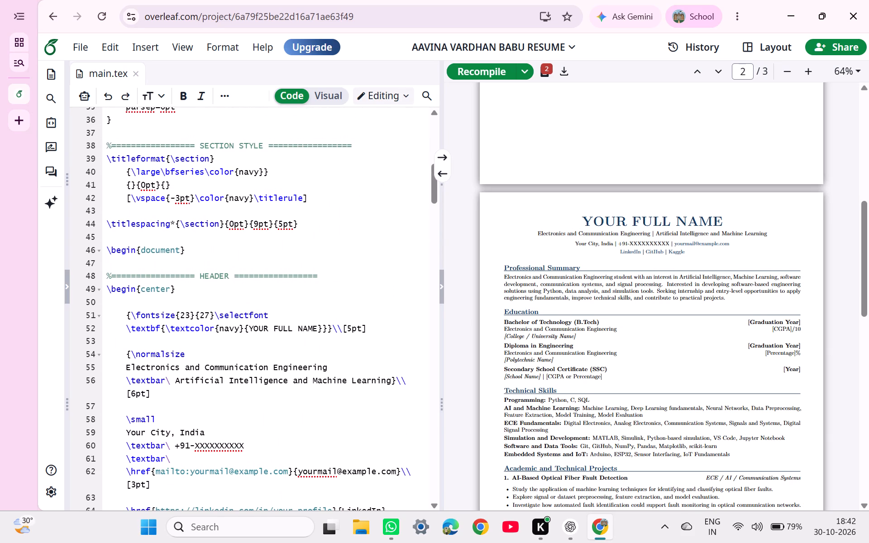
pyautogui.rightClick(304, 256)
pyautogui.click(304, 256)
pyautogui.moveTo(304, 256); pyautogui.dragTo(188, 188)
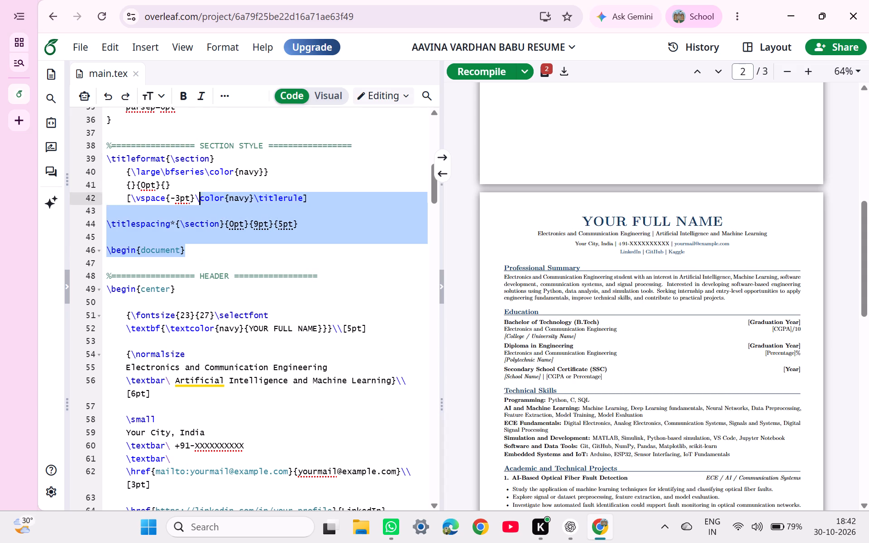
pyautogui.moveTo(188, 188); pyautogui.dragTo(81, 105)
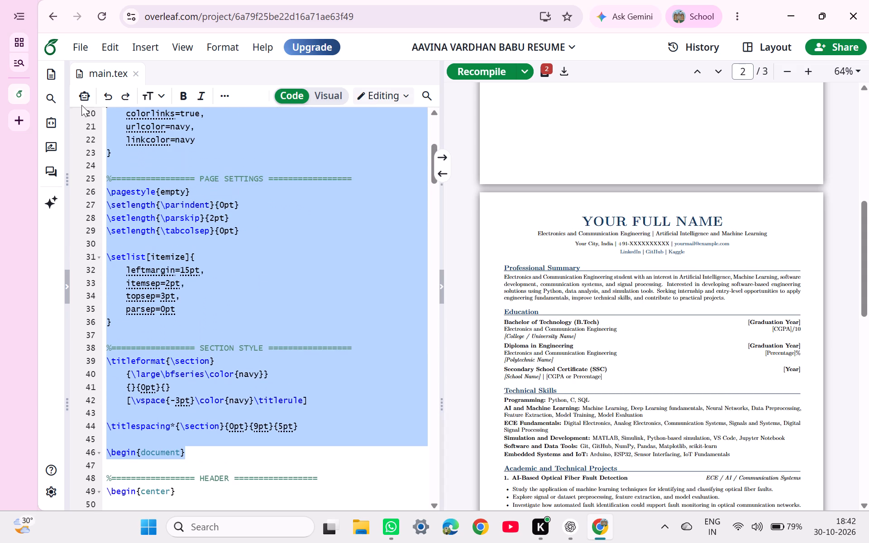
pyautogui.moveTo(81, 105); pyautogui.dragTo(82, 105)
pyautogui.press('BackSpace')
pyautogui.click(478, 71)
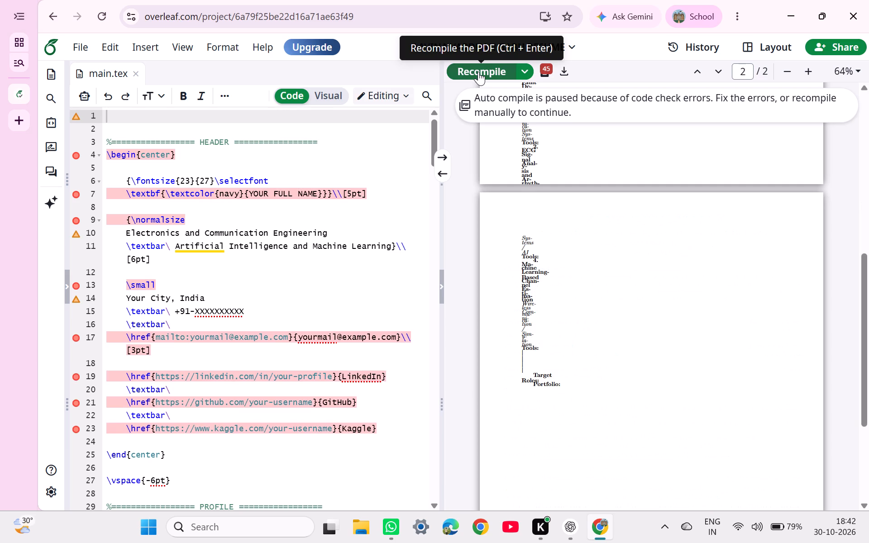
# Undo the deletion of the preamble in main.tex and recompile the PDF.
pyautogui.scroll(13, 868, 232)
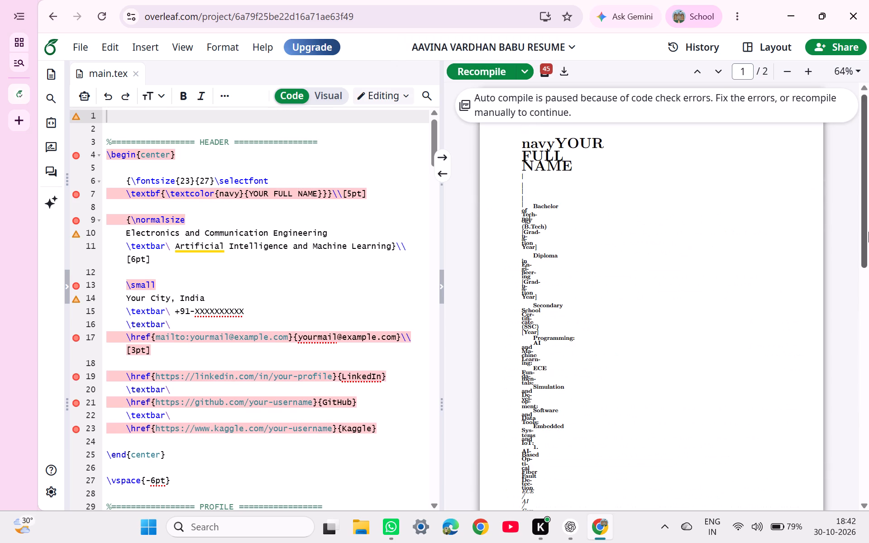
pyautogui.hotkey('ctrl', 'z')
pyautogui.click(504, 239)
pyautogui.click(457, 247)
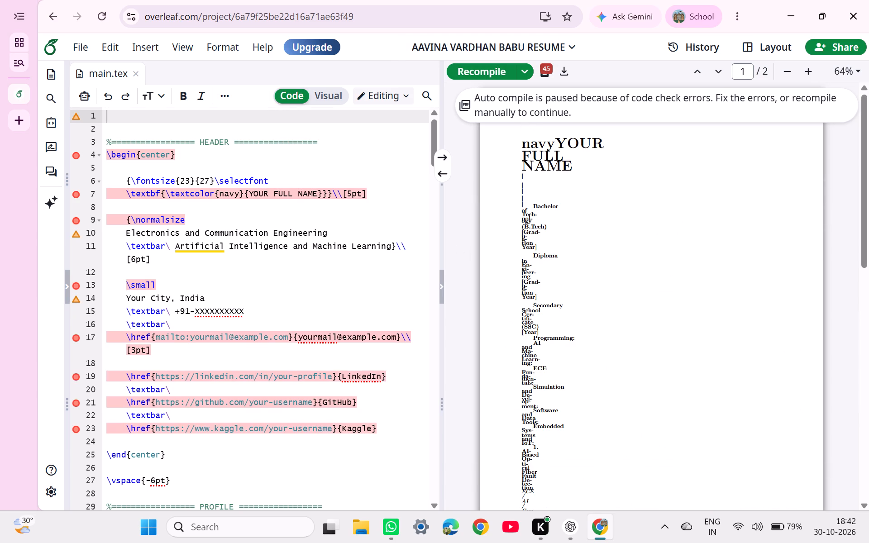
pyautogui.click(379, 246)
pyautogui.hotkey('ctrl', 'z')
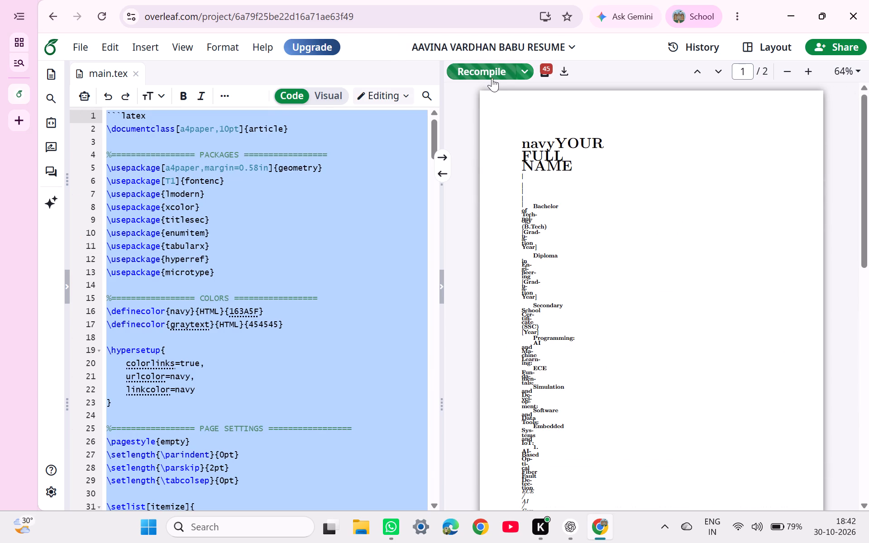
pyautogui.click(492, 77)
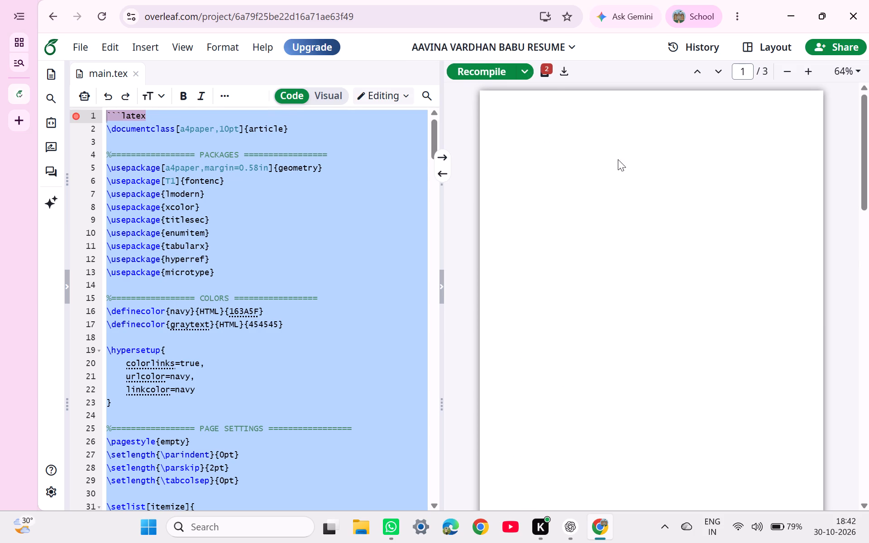
# Check the compile logs for the errors in main.tex and return to the PDF preview.
pyautogui.click(545, 71)
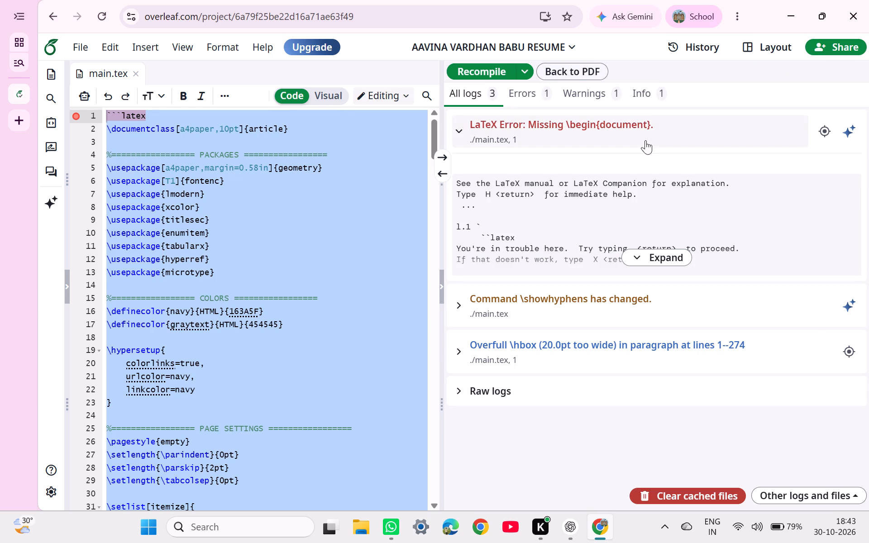
pyautogui.click(571, 74)
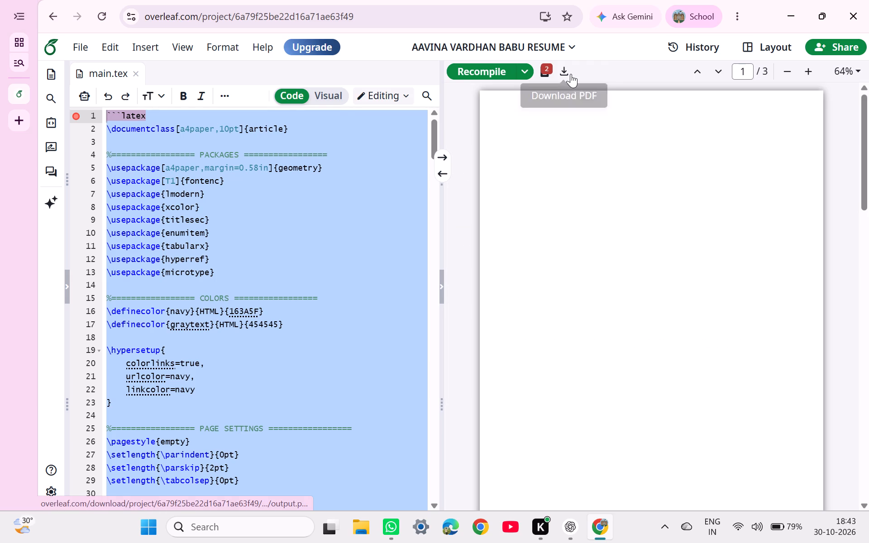
# Examine the compiled resume PDF from the name header through the Academic and Technical Projects section.
pyautogui.scroll(-4, 556, 174)
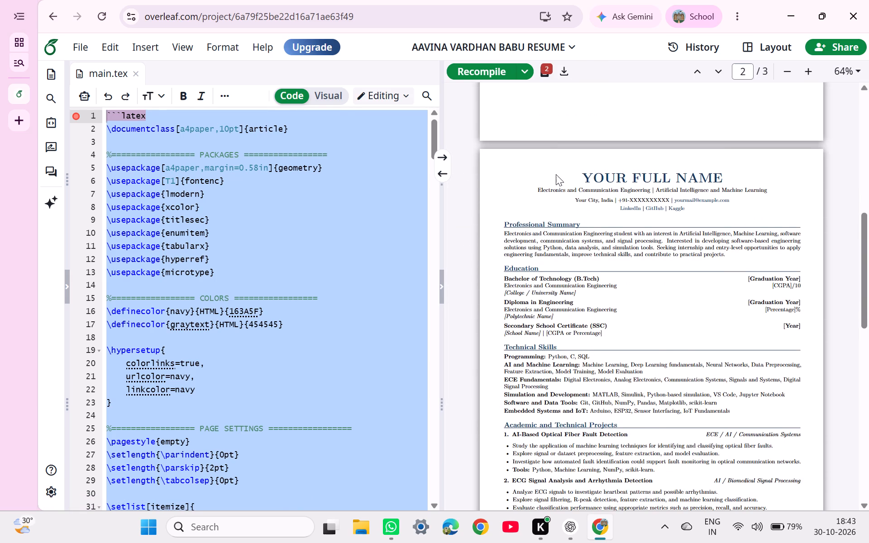
pyautogui.scroll(-1, 556, 174)
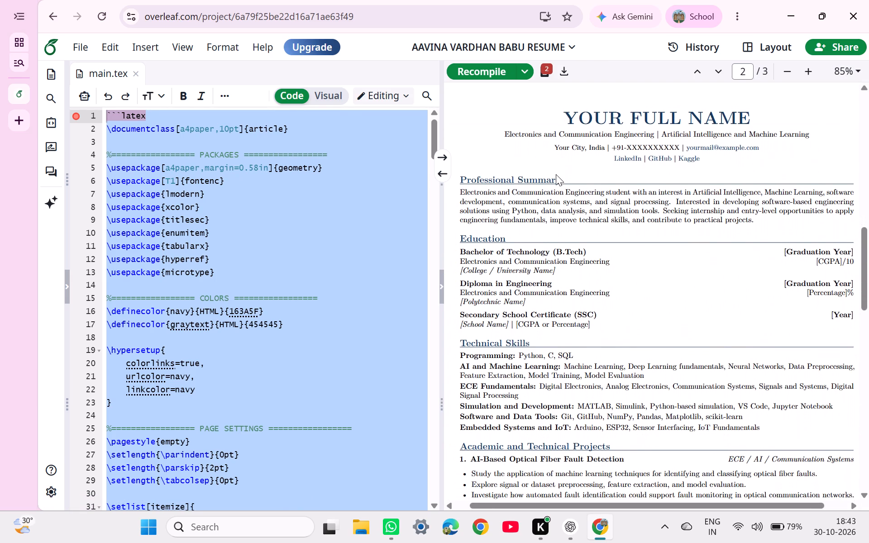
pyautogui.scroll(-4, 556, 174)
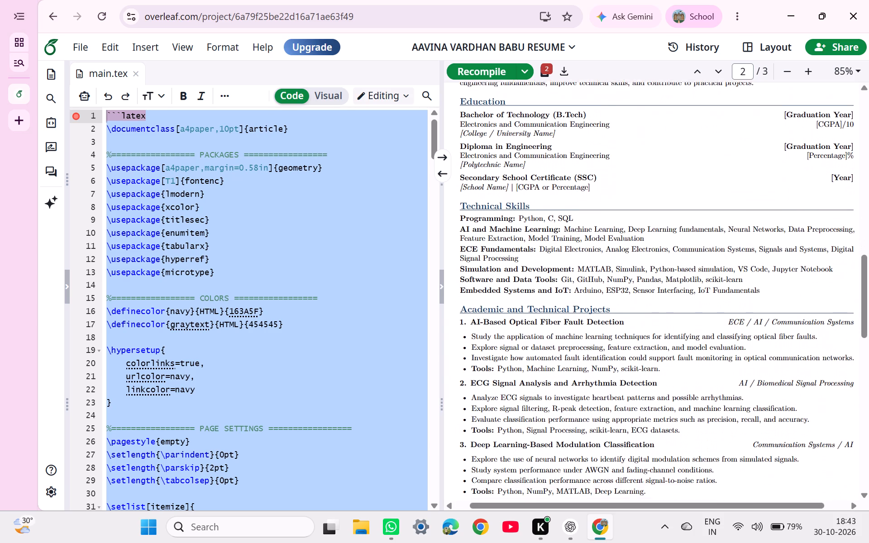
pyautogui.scroll(-1, 556, 174)
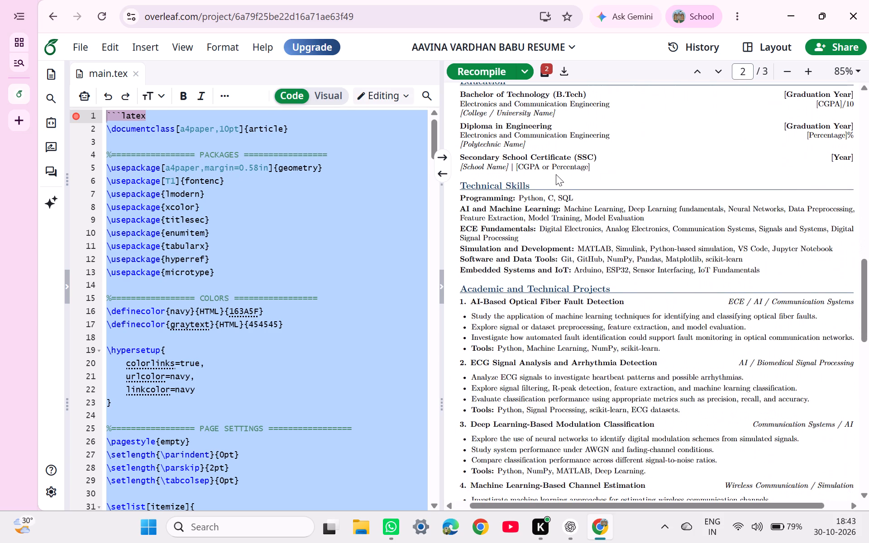
pyautogui.scroll(-1, 556, 174)
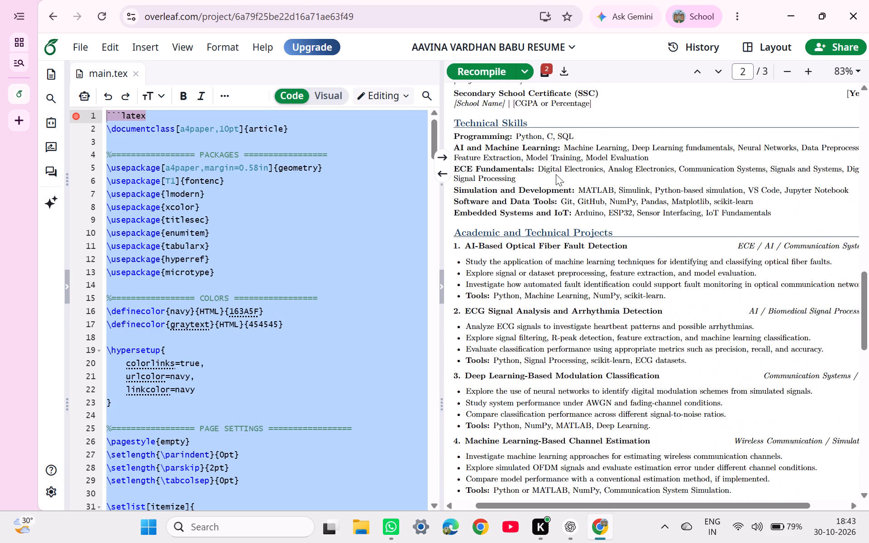
pyautogui.scroll(-3, 556, 174)
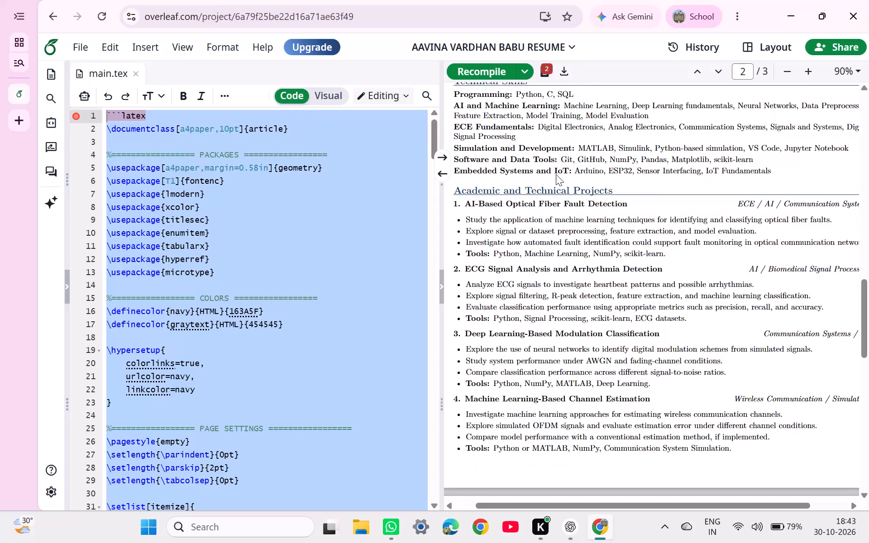
pyautogui.scroll(-1, 556, 174)
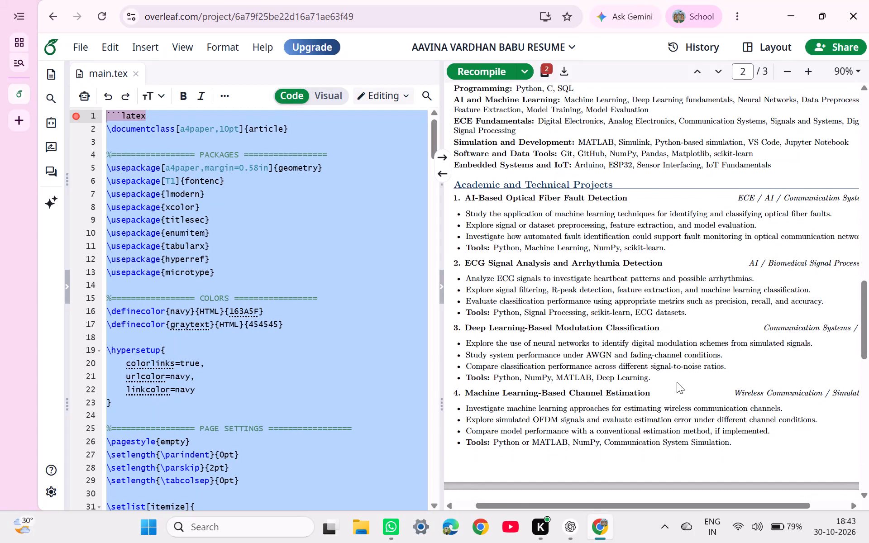
pyautogui.scroll(-3, 677, 382)
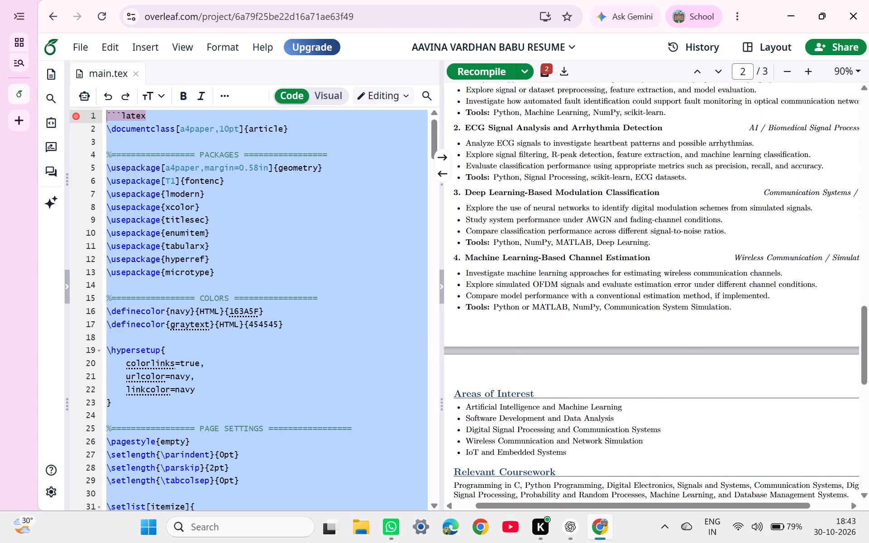
# Delete the Deep Learning-Based Modulation Classification and Machine Learning-Based Channel Estimation project entries from main.tex and recompile the PDF.
pyautogui.click(311, 334)
pyautogui.scroll(-5, 311, 334)
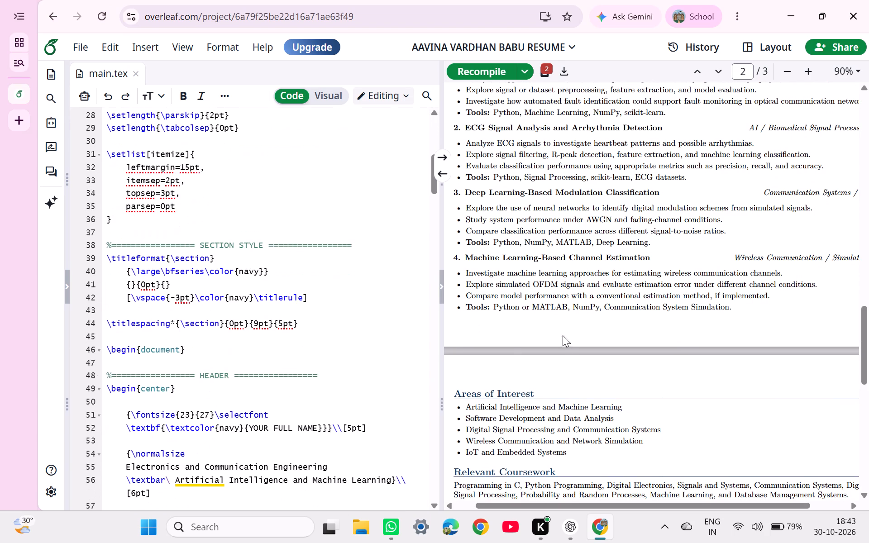
pyautogui.doubleClick(666, 178)
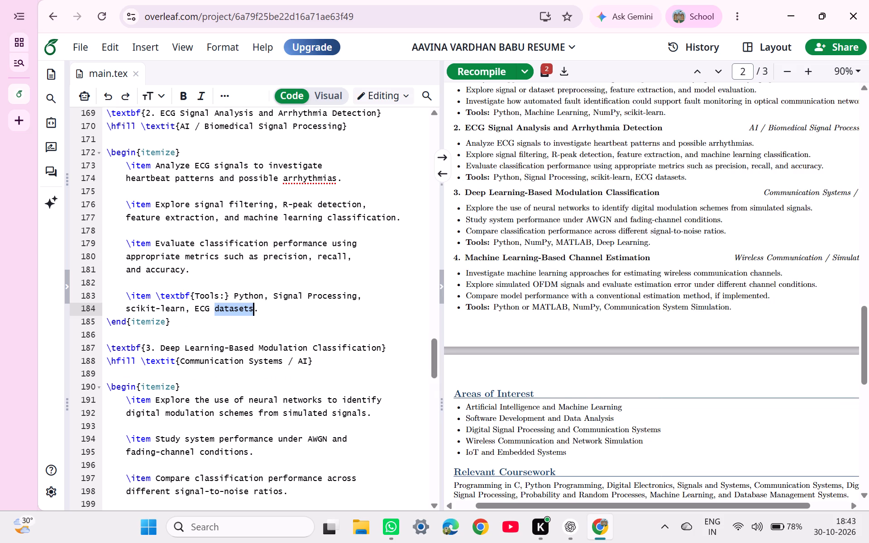
pyautogui.scroll(-3, 274, 319)
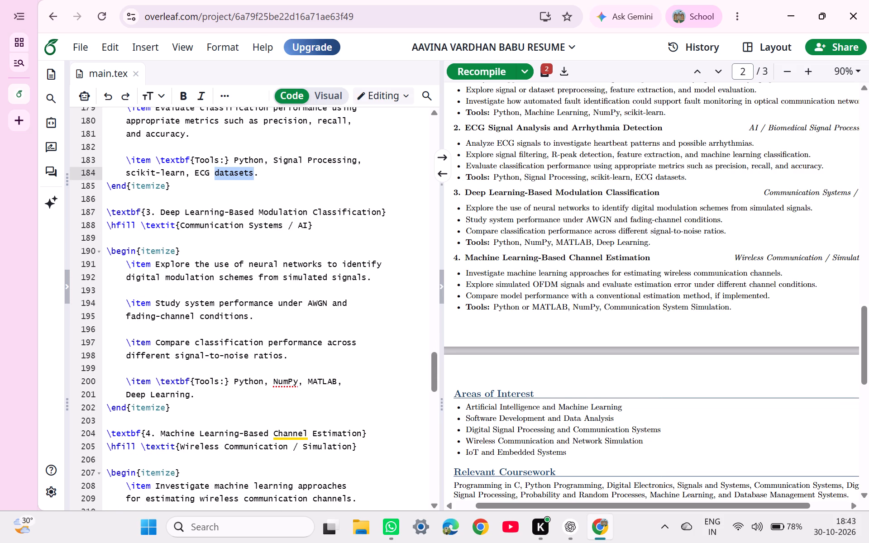
pyautogui.click(105, 208)
pyautogui.moveTo(105, 208); pyautogui.dragTo(293, 368)
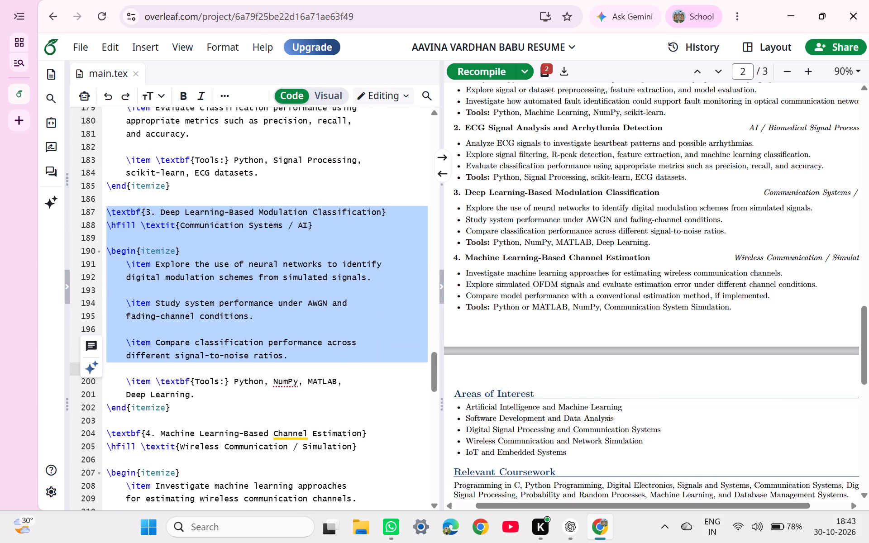
pyautogui.press('BackSpace')
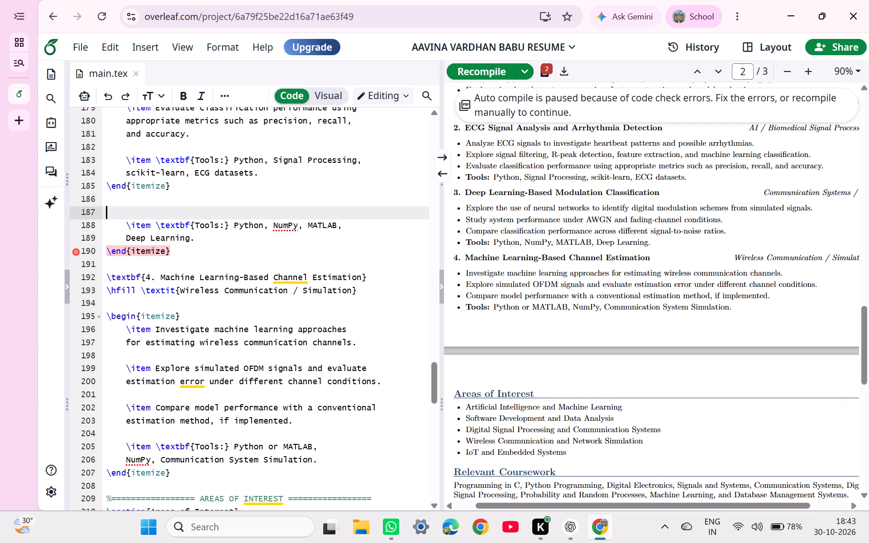
pyautogui.moveTo(104, 210); pyautogui.dragTo(152, 270)
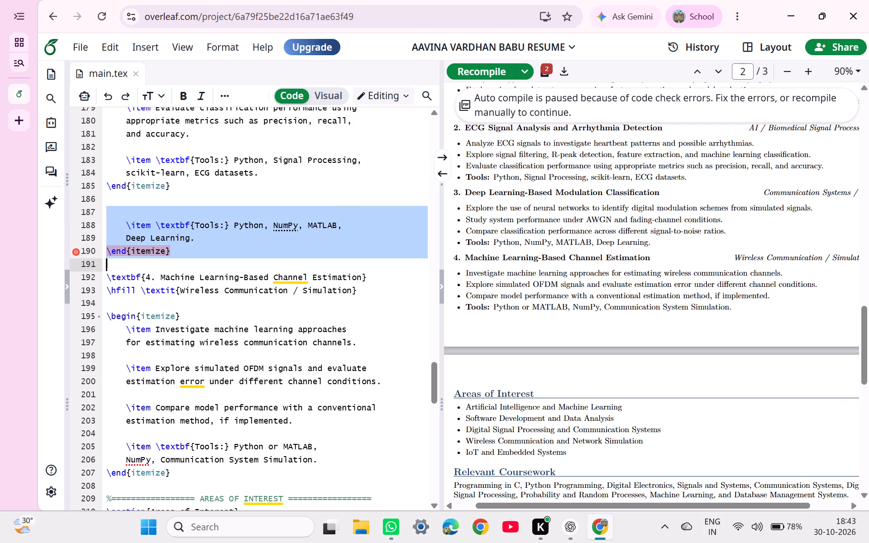
pyautogui.moveTo(152, 270); pyautogui.dragTo(223, 470)
pyautogui.press('BackSpace')
pyautogui.press('BackSpace')
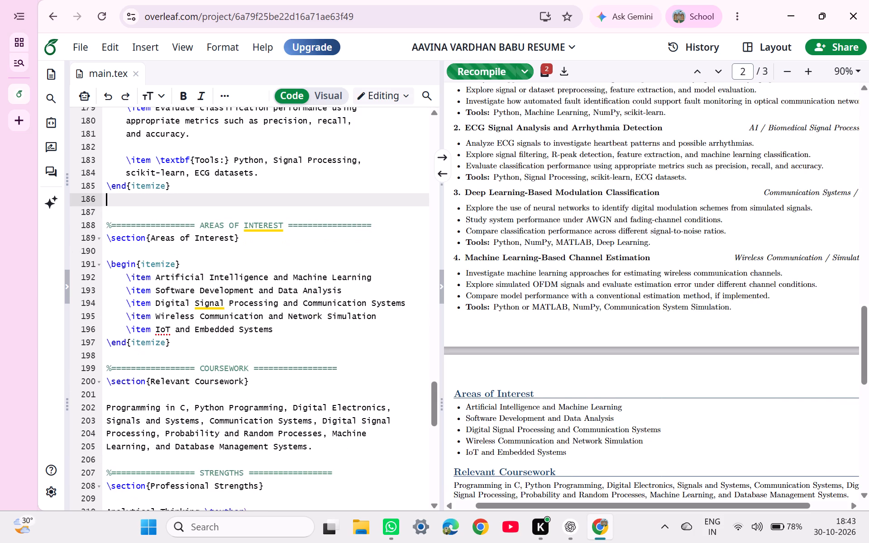
pyautogui.click(472, 66)
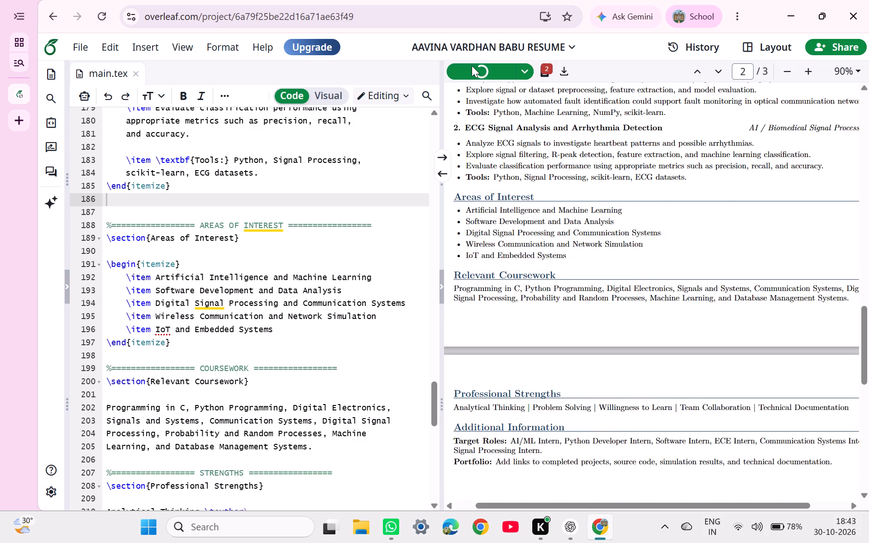
# Examine the recompiled resume PDF from the header through the Additional Information section on the last page.
pyautogui.scroll(1, 606, 237)
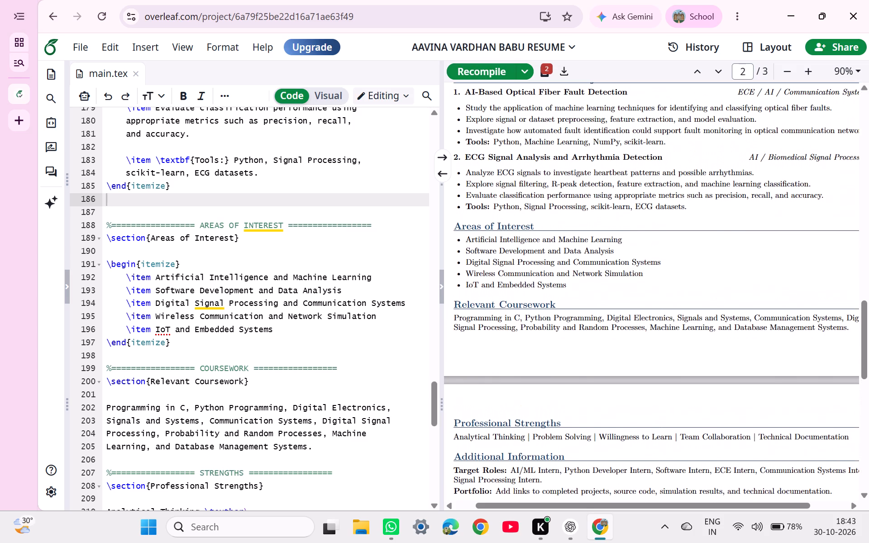
pyautogui.scroll(2, 583, 329)
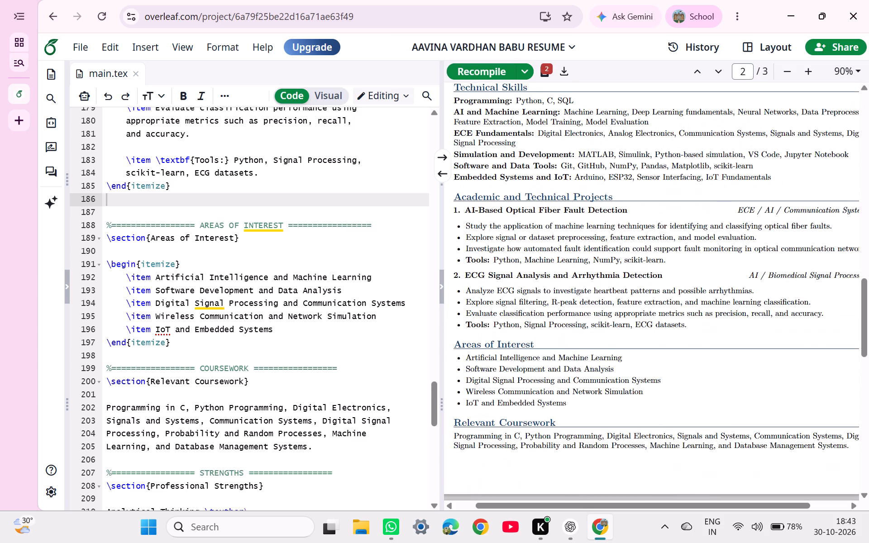
pyautogui.scroll(3, 583, 329)
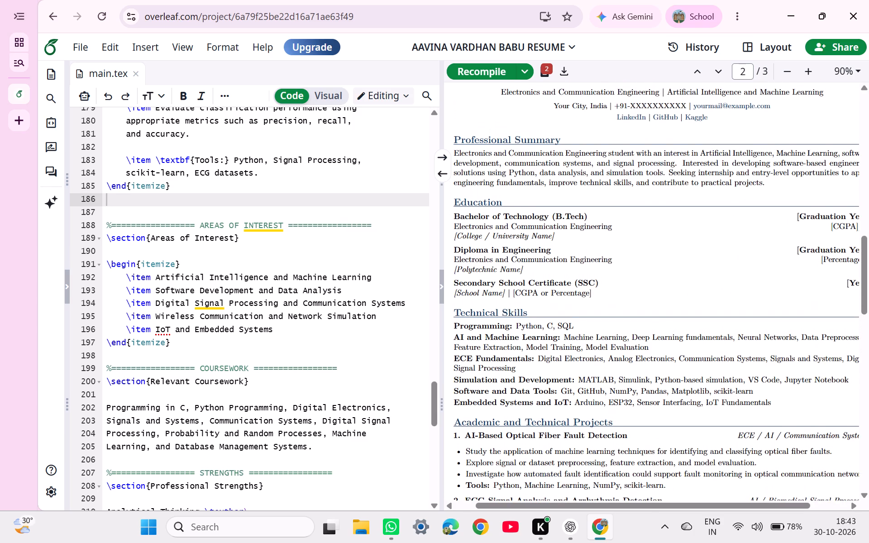
pyautogui.scroll(-2, 583, 329)
pyautogui.scroll(1, 583, 329)
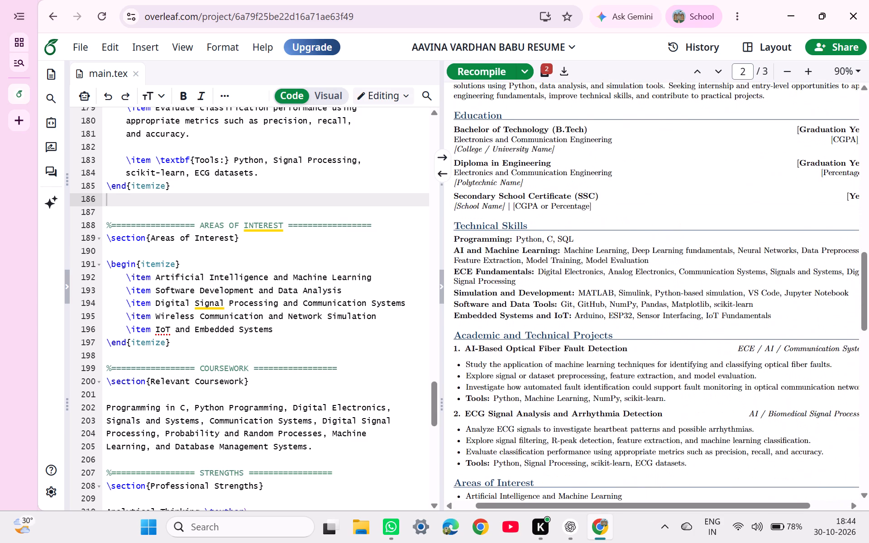
pyautogui.scroll(-1, 583, 329)
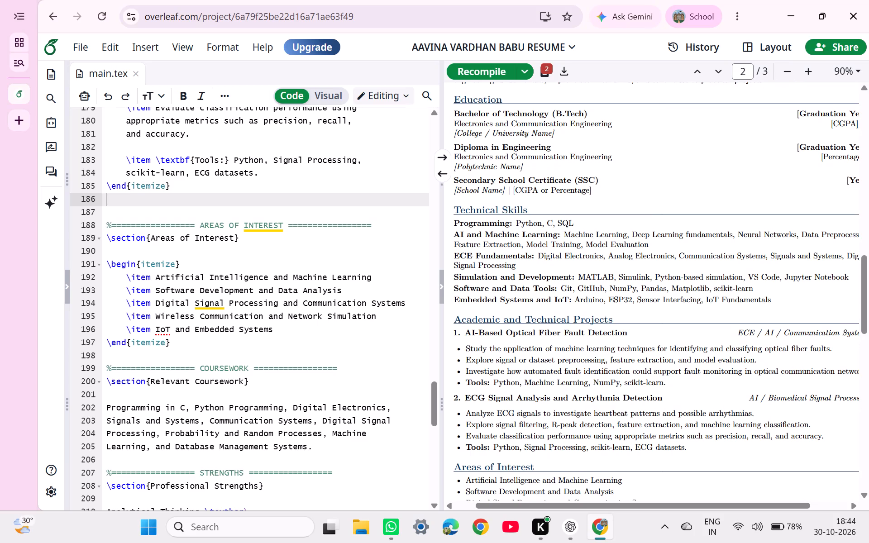
pyautogui.scroll(-3, 583, 329)
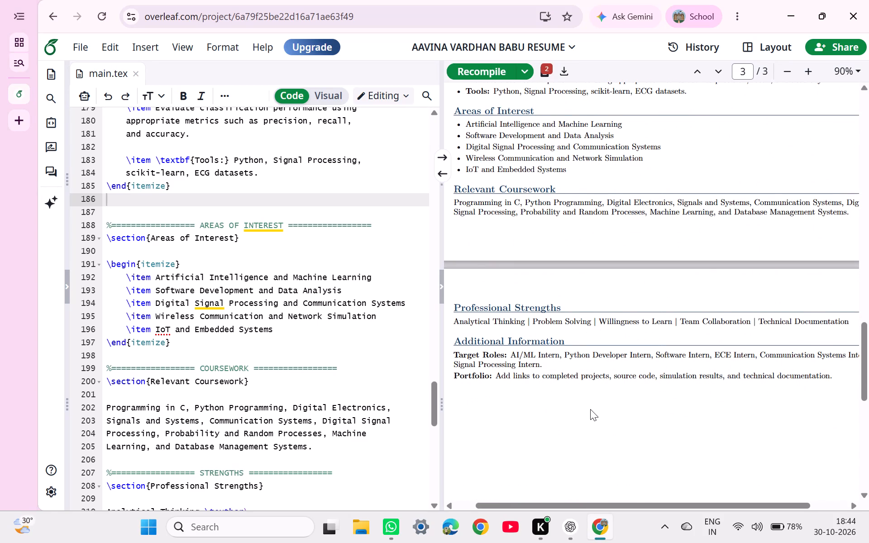
pyautogui.scroll(-1, 590, 409)
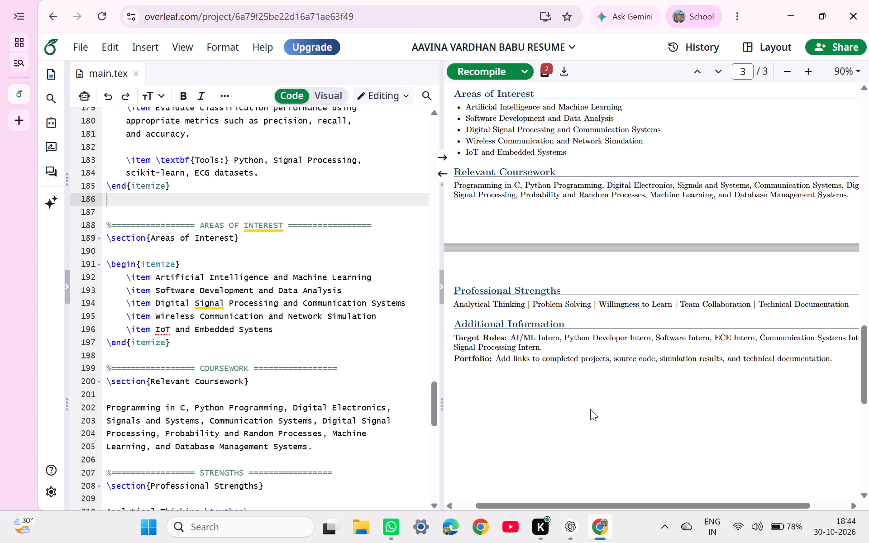
pyautogui.scroll(-1, 590, 409)
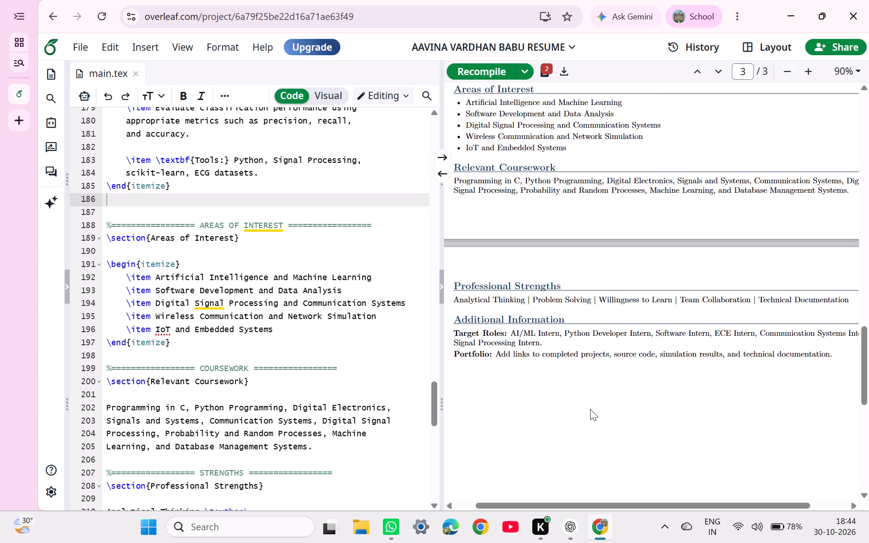
pyautogui.scroll(-1, 590, 409)
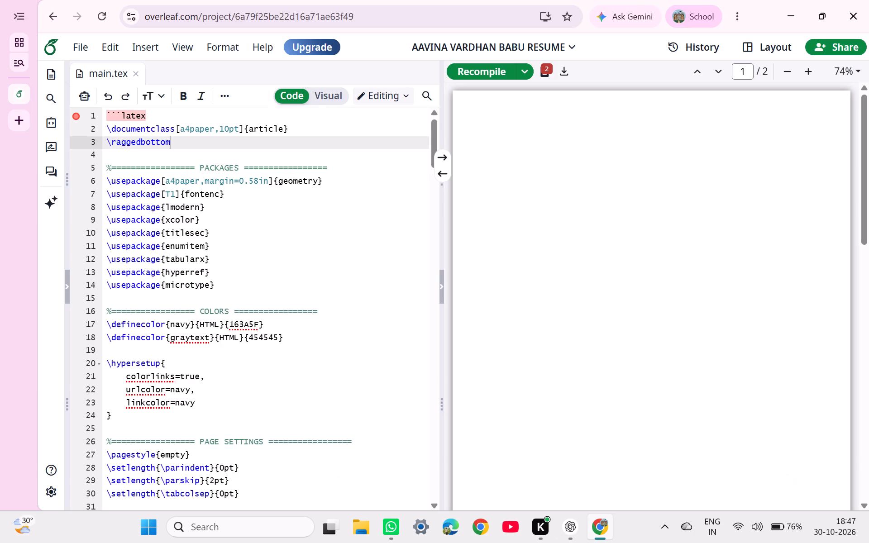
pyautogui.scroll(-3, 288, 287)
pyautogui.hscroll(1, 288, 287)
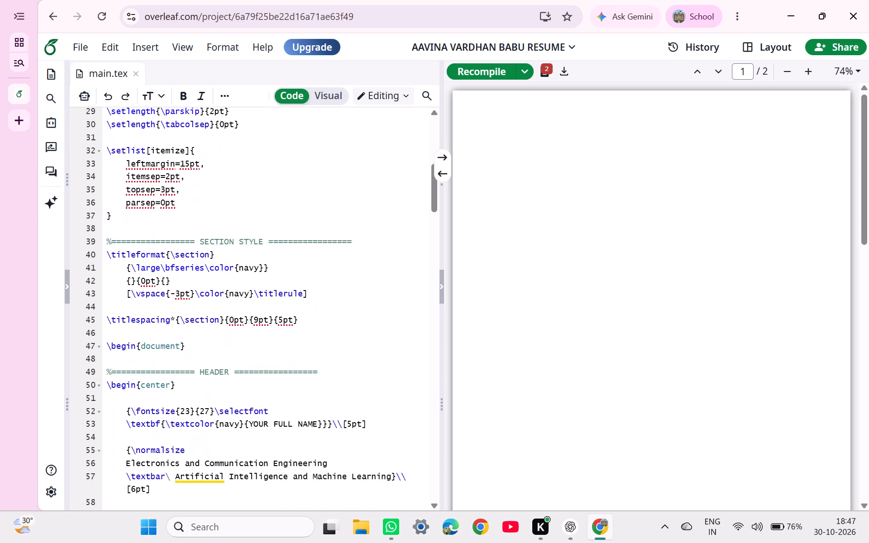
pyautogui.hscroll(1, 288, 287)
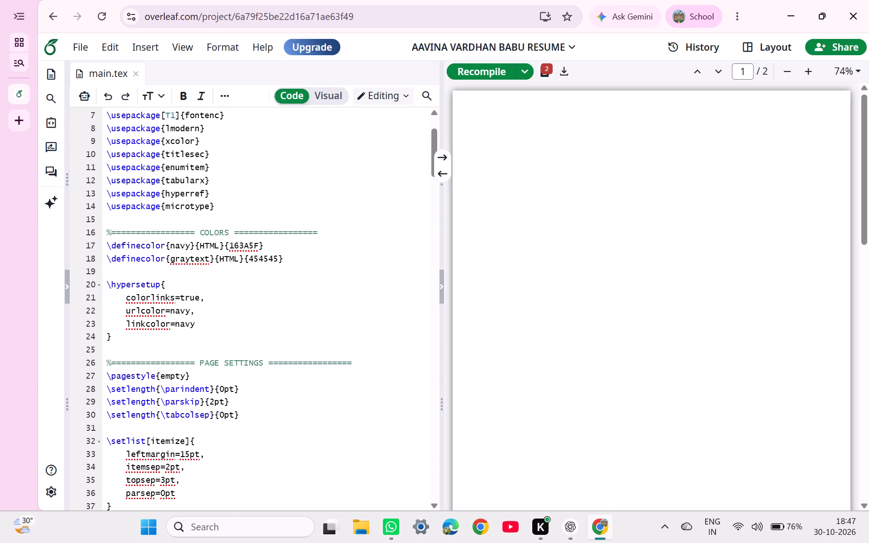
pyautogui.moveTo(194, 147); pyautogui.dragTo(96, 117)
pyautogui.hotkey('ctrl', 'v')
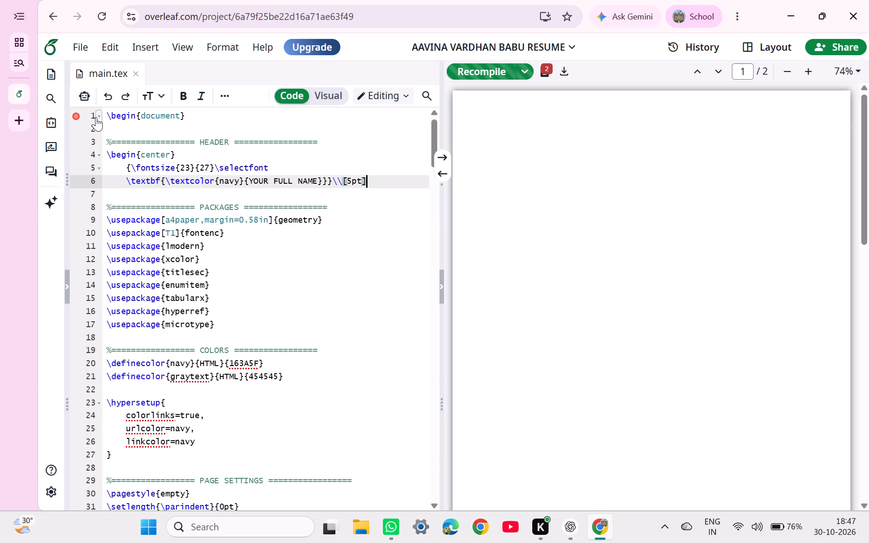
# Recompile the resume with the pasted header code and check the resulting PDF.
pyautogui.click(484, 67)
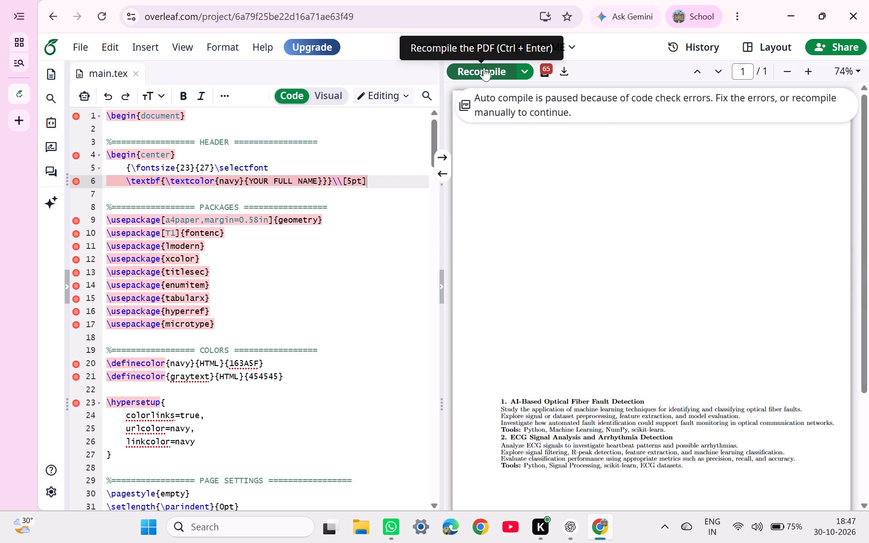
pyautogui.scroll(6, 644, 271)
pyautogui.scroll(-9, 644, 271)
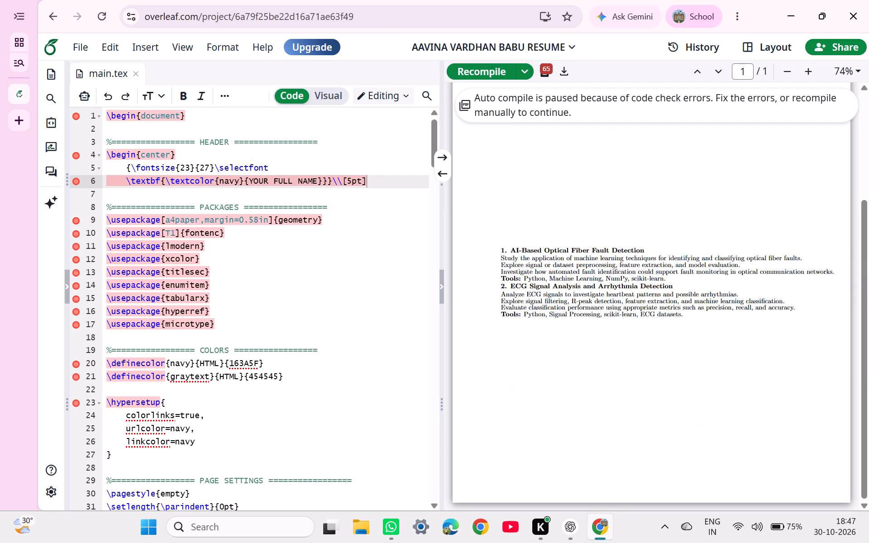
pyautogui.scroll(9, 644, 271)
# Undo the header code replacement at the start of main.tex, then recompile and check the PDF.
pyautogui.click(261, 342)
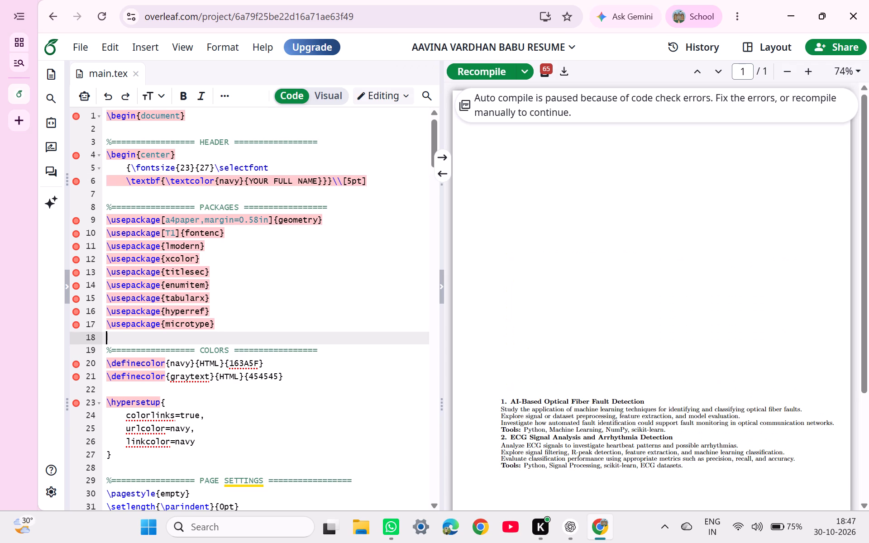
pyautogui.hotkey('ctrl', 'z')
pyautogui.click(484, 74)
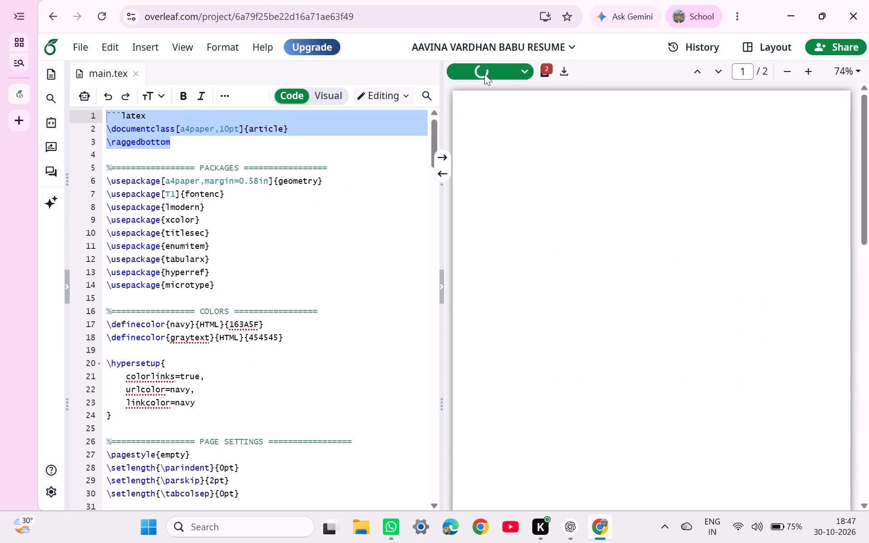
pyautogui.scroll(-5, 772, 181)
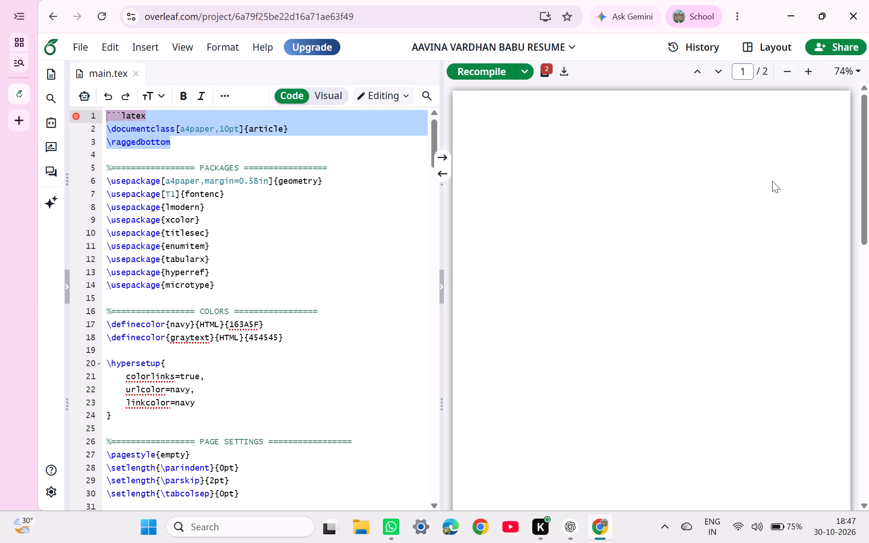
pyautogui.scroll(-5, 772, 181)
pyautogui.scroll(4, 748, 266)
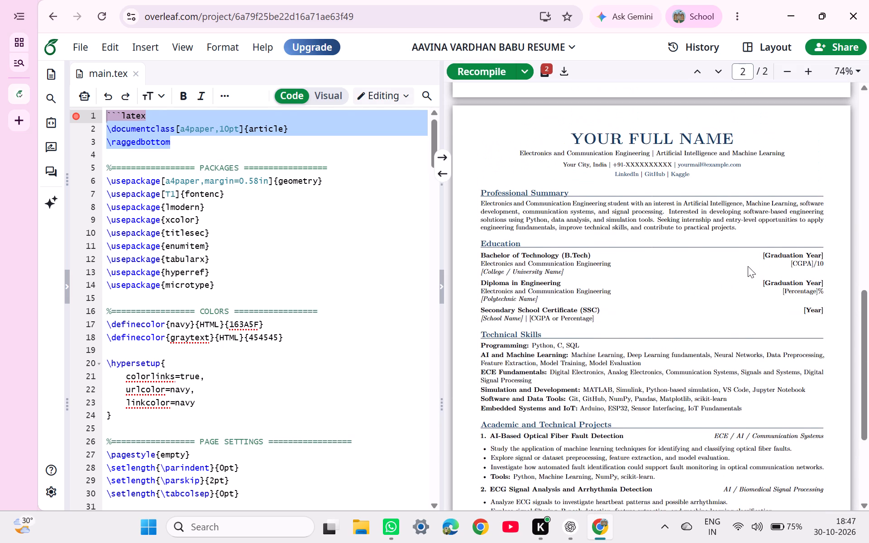
# Reduce the Overleaf window from full size and switch back to ChatGPT's answer about the empty first page.
pyautogui.click(820, 16)
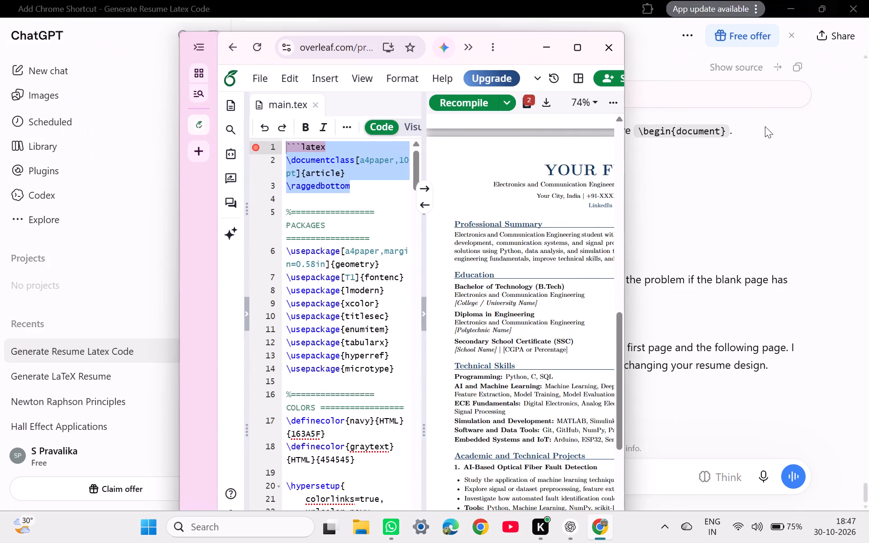
pyautogui.click(766, 132)
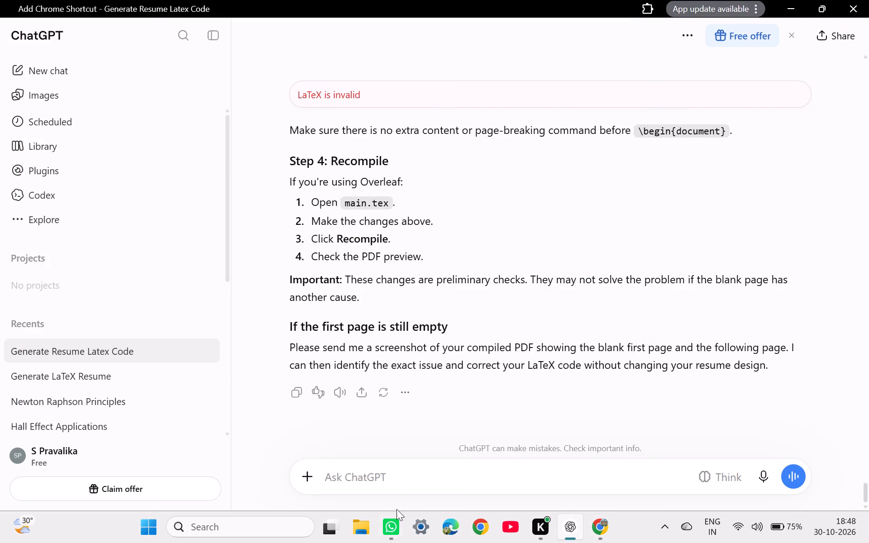
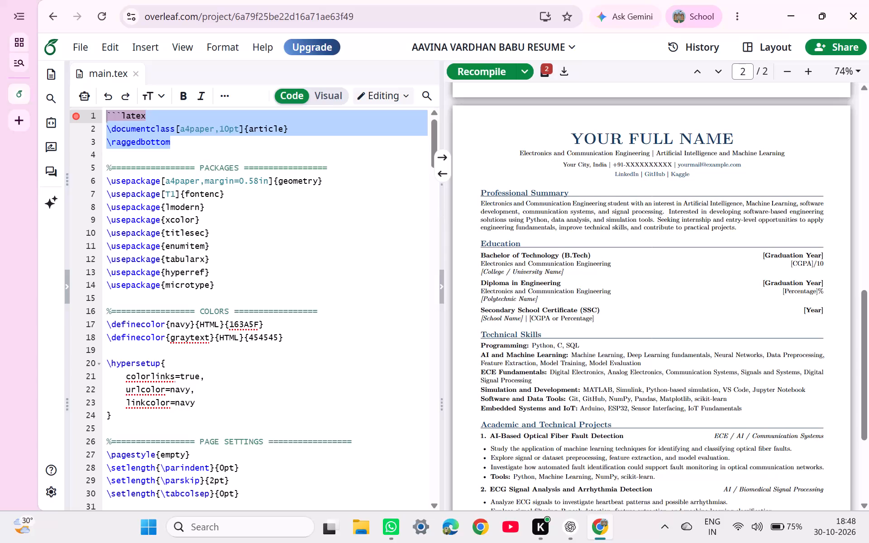
# Copy the entire main.tex source of the resume and paste it into a new Notepad tab, then return to Overleaf.
pyautogui.click(321, 262)
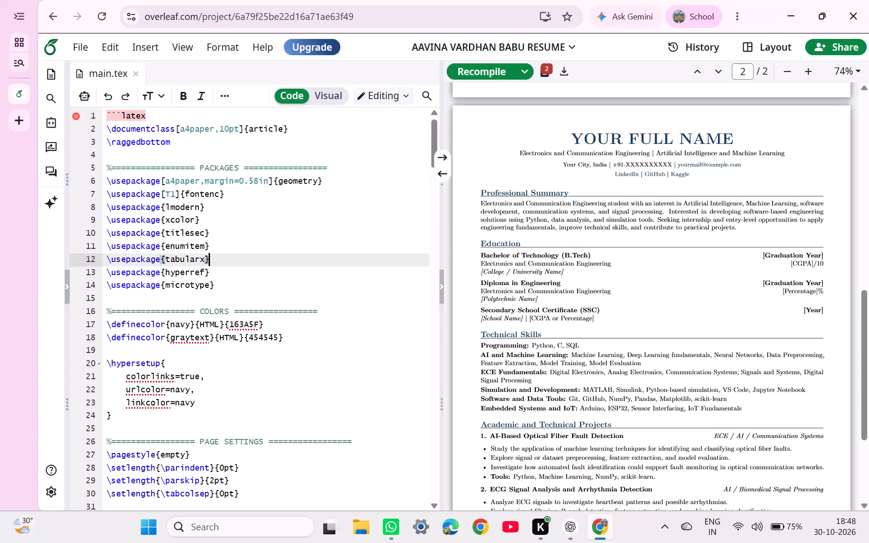
pyautogui.hotkey('ctrl', 'a')
pyautogui.hotkey('ctrl', 'c')
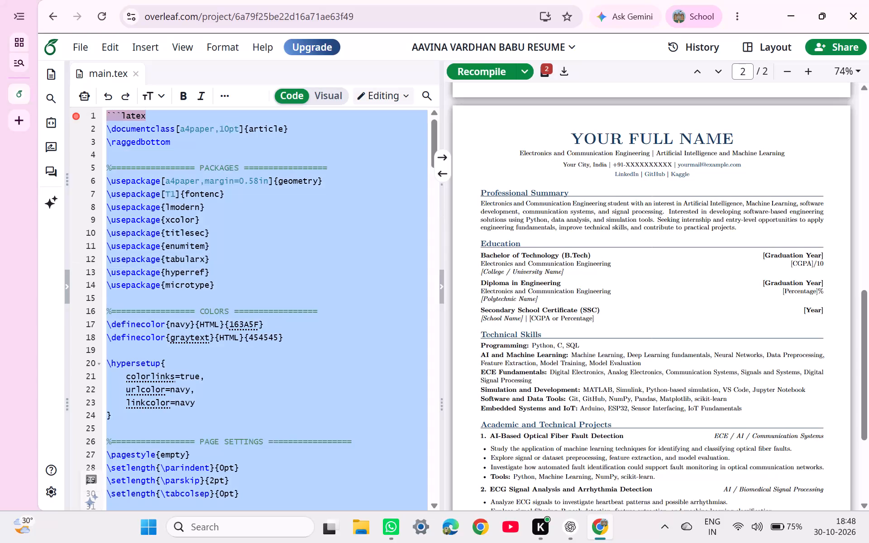
pyautogui.scroll(-9, 321, 262)
pyautogui.scroll(-4, 639, 258)
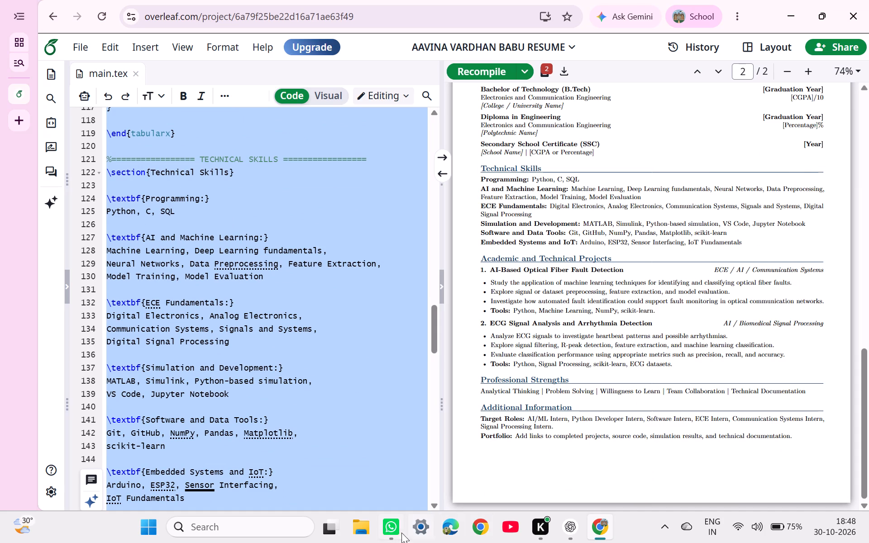
pyautogui.click(279, 526)
pyautogui.write('no')
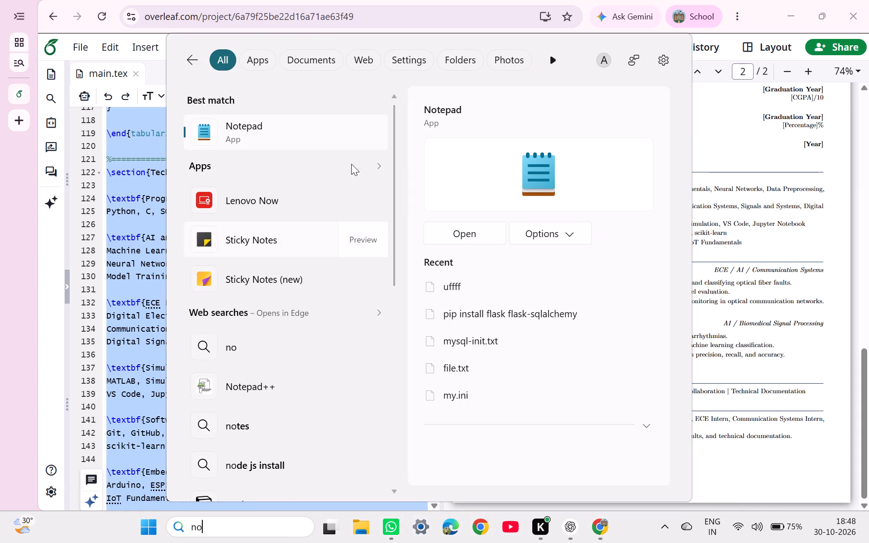
pyautogui.click(351, 136)
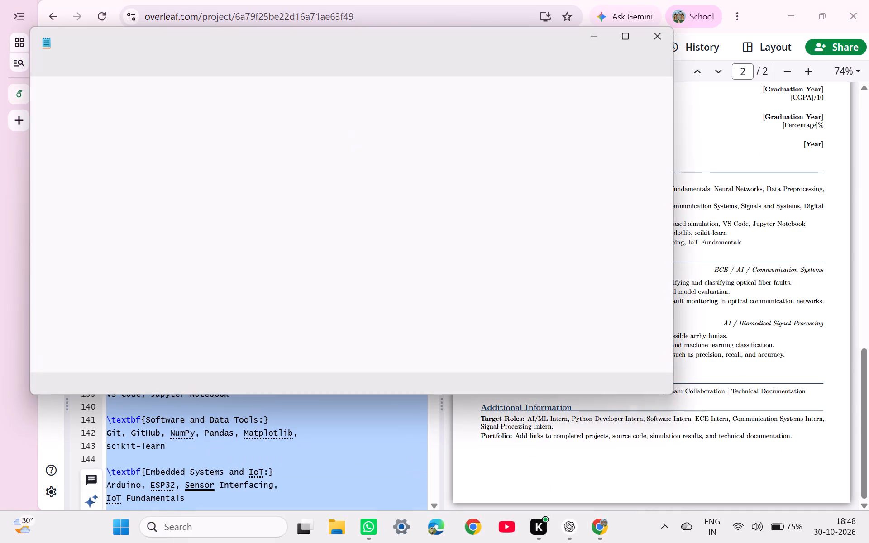
pyautogui.click(542, 47)
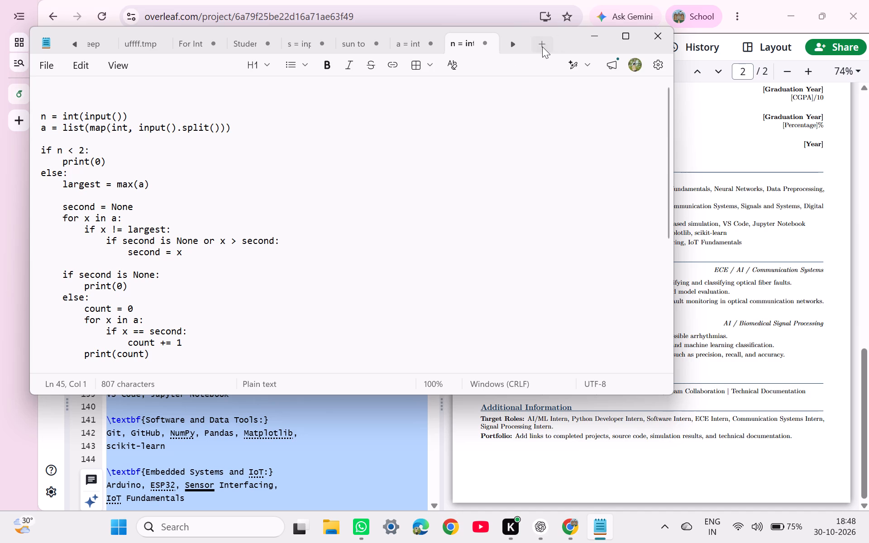
pyautogui.hotkey('ctrl', 'v')
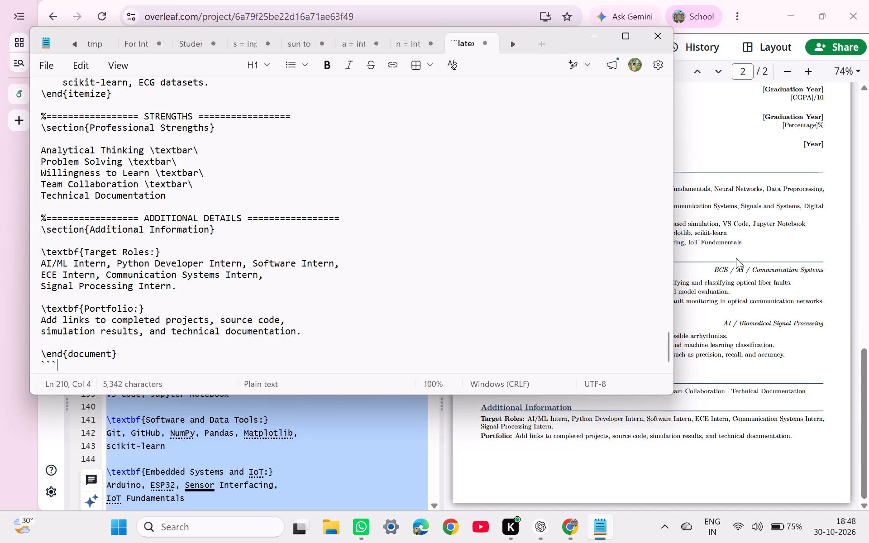
pyautogui.click(581, 38)
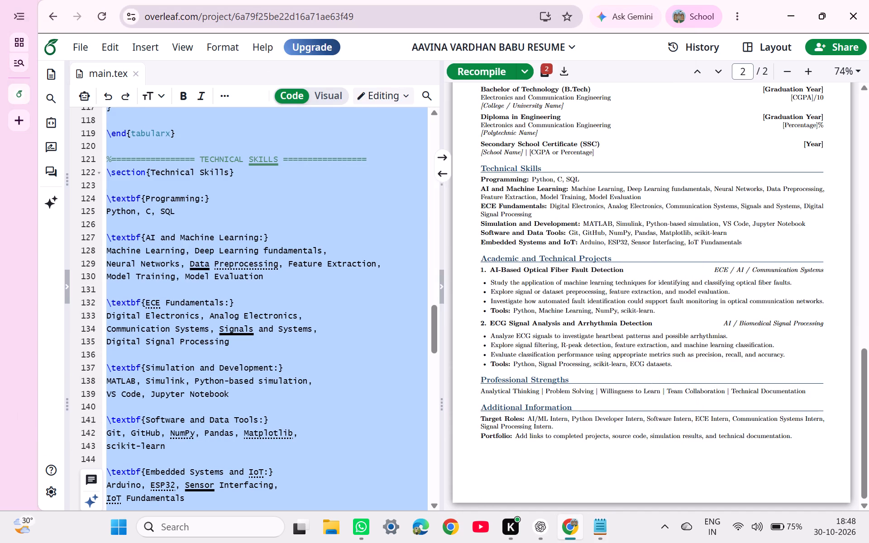
# Switch the resume project to the PDF-only layout and look over the compiled page.
pyautogui.click(86, 45)
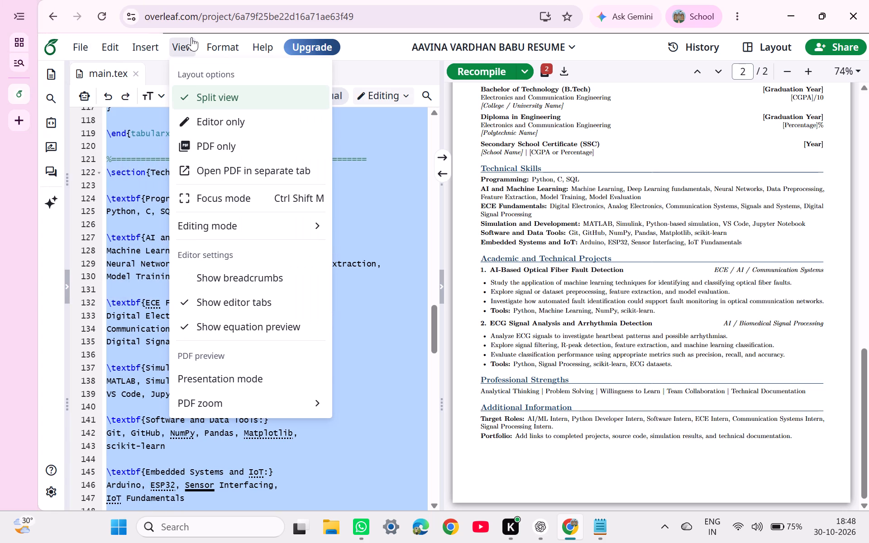
pyautogui.click(238, 147)
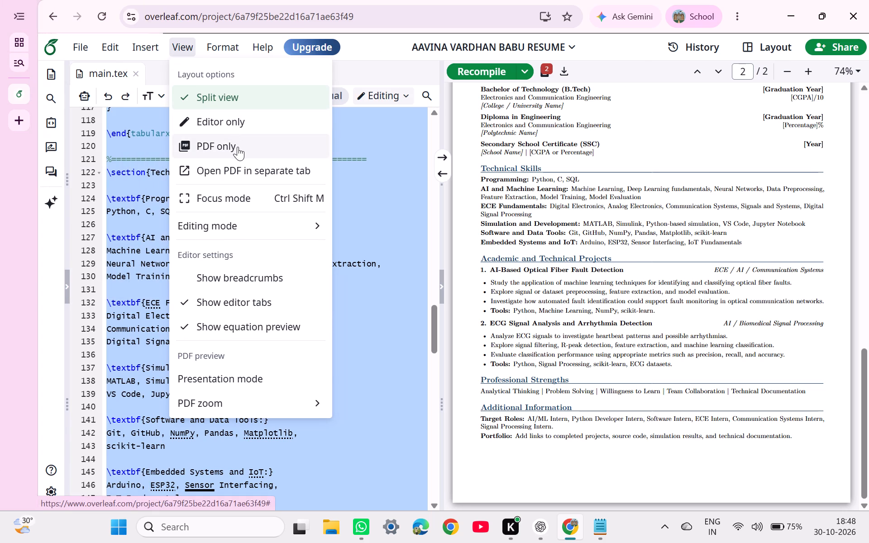
pyautogui.scroll(9, 430, 231)
pyautogui.scroll(-4, 430, 231)
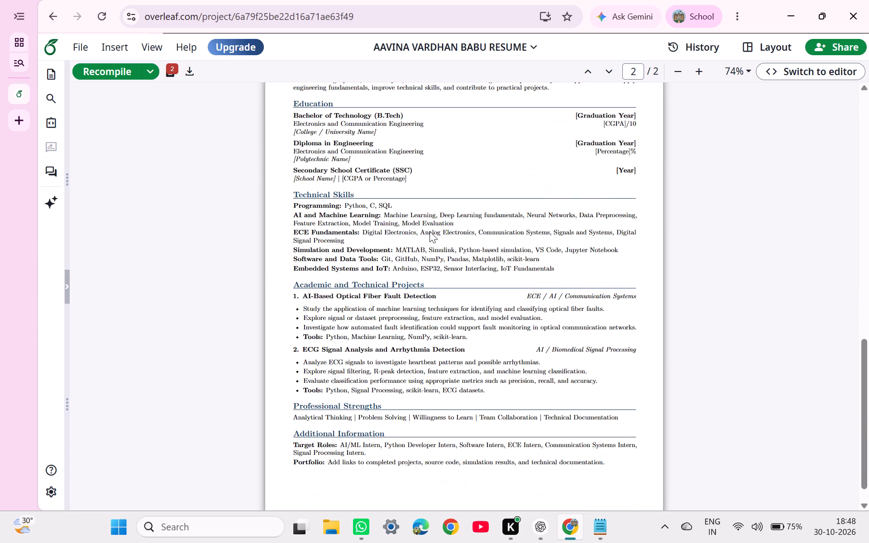
pyautogui.press('Escape')
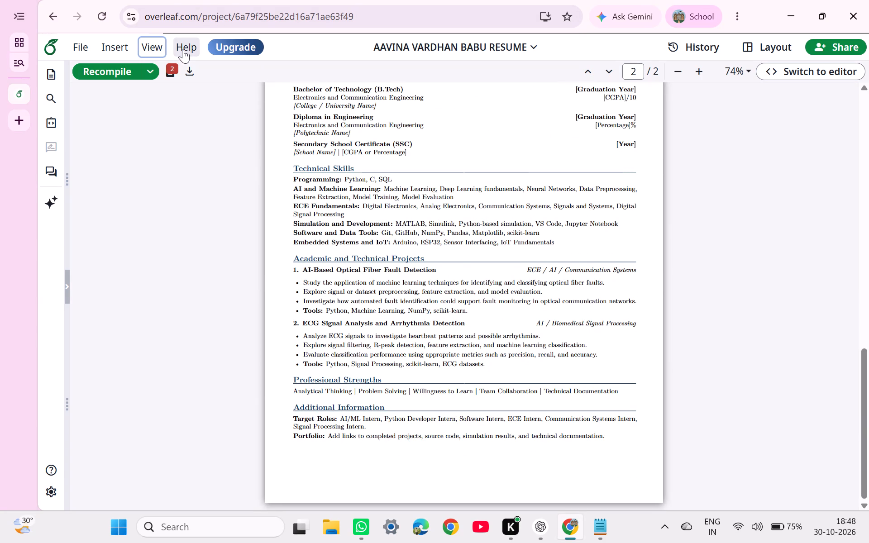
# Open the Overleaf documentation, skim the Learn LaTeX page and close it.
pyautogui.click(183, 49)
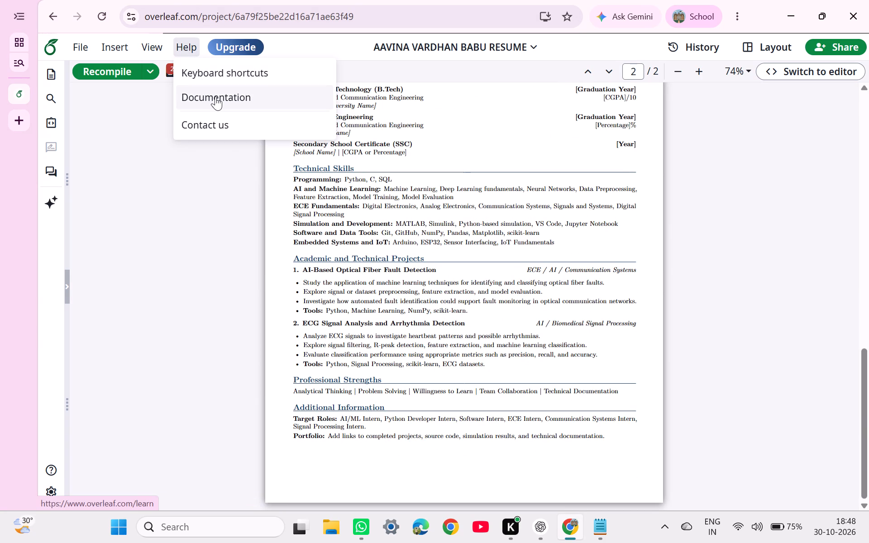
pyautogui.click(215, 96)
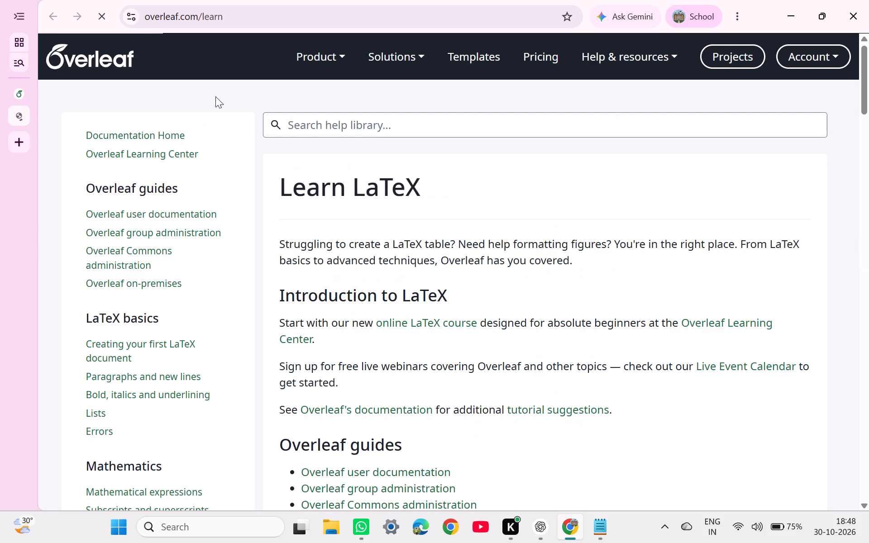
pyautogui.scroll(-8, 215, 96)
pyautogui.scroll(9, 215, 96)
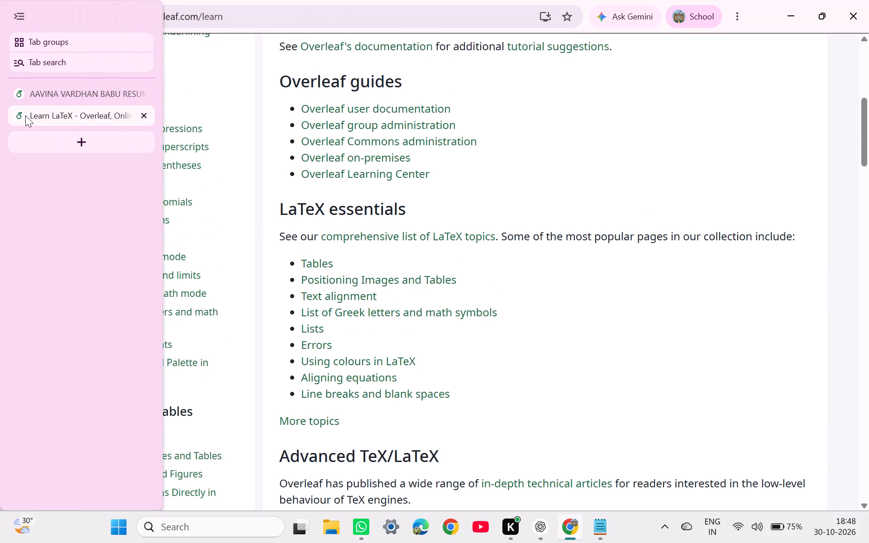
pyautogui.click(143, 115)
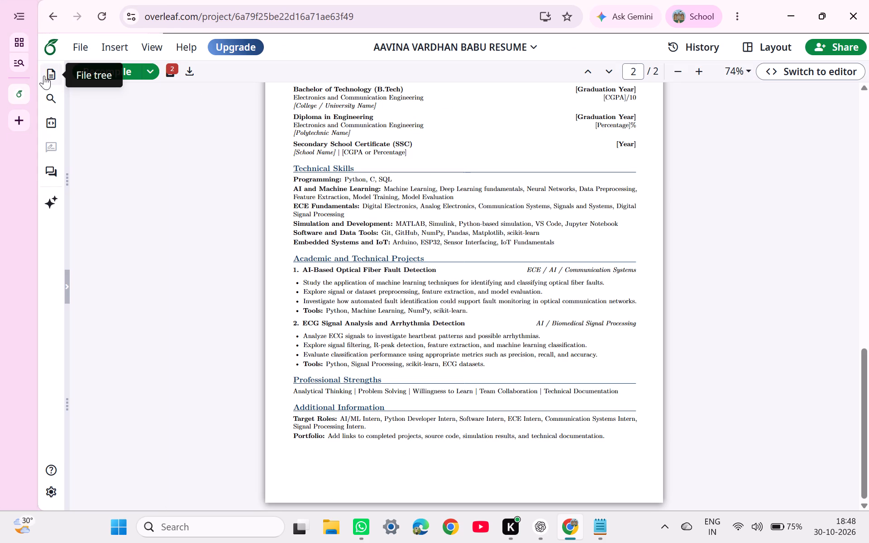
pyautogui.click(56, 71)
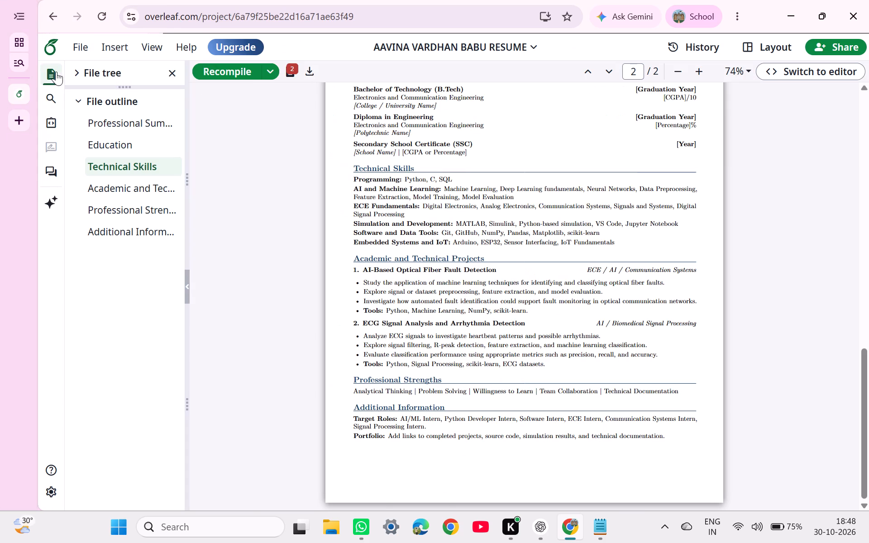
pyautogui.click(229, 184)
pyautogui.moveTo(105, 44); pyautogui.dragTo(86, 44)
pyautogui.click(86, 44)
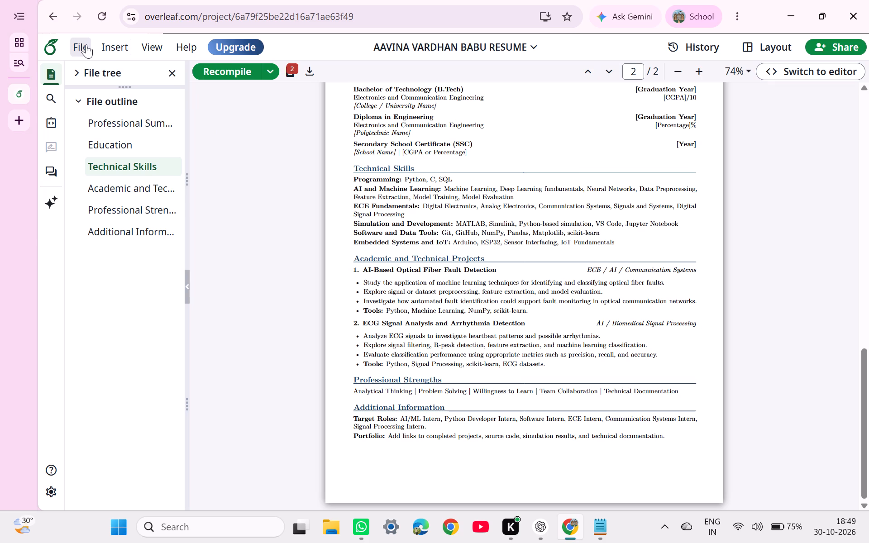
# Go back to the project list, open the e-con resume project and review its PDF.
pyautogui.click(50, 52)
pyautogui.scroll(-1, 224, 207)
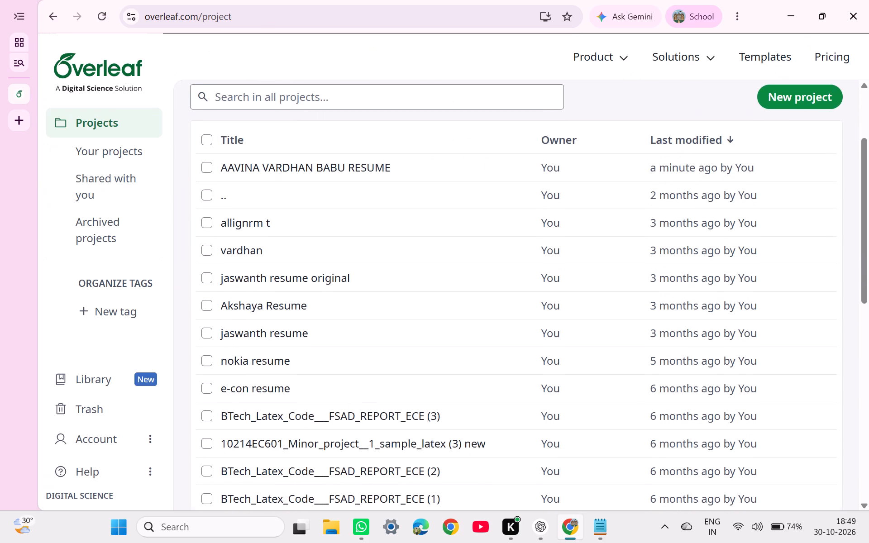
pyautogui.scroll(-1, 224, 207)
pyautogui.doubleClick(270, 352)
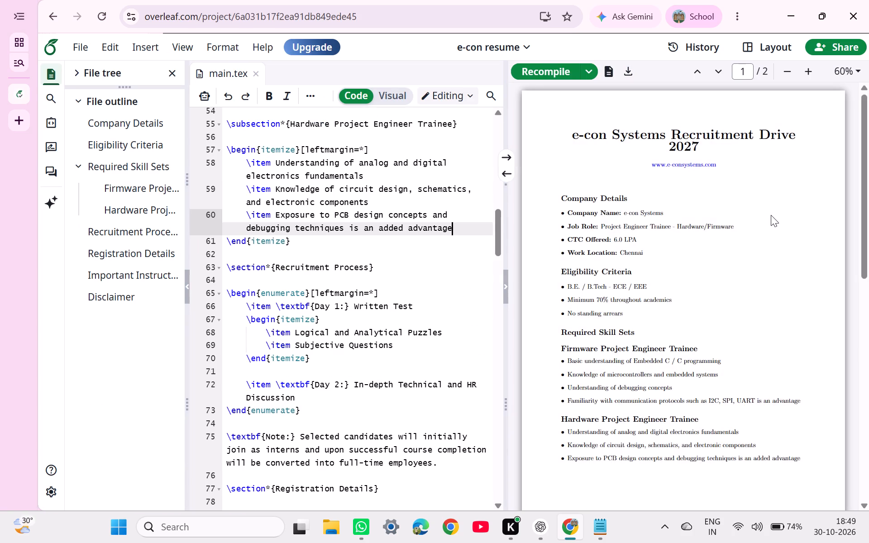
pyautogui.scroll(-7, 771, 215)
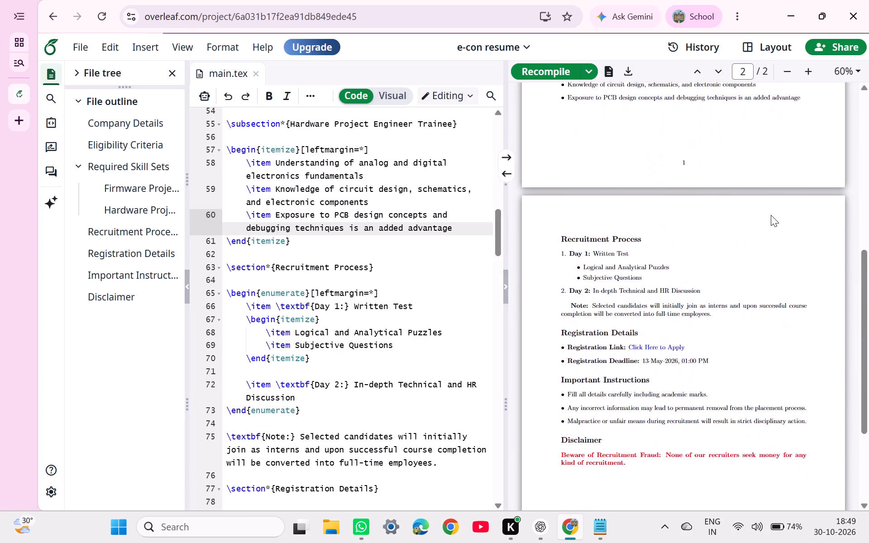
pyautogui.scroll(-4, 771, 215)
pyautogui.scroll(10, 771, 215)
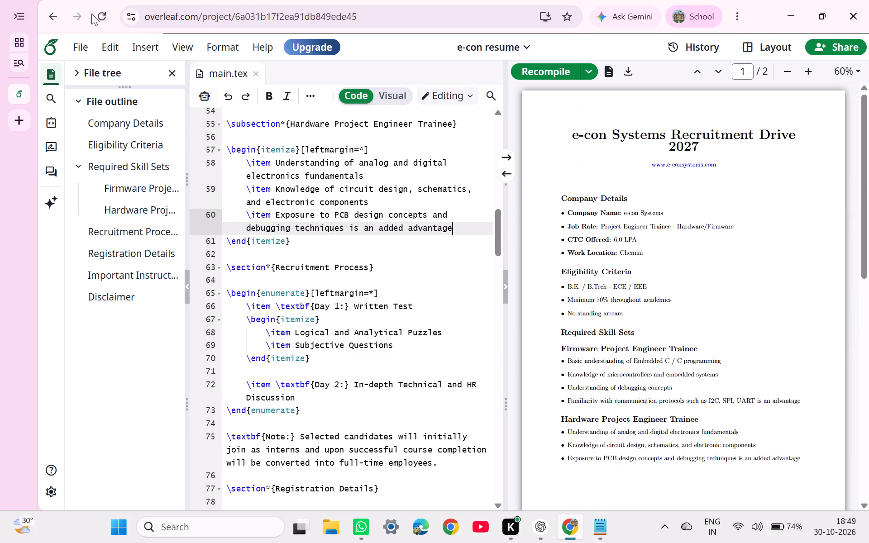
# Return to the project list, open the nokia resume project and review its PDF down to the Achievements section.
pyautogui.click(60, 16)
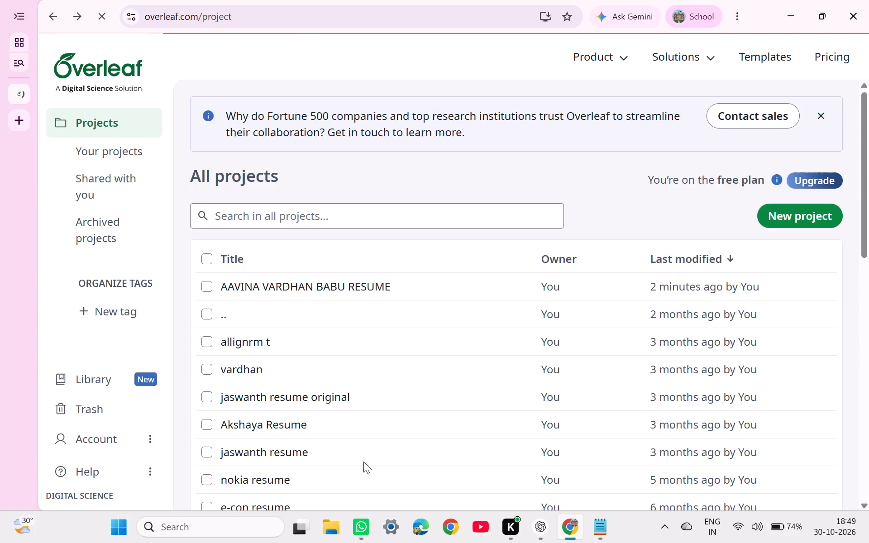
pyautogui.scroll(-1, 283, 446)
pyautogui.click(264, 466)
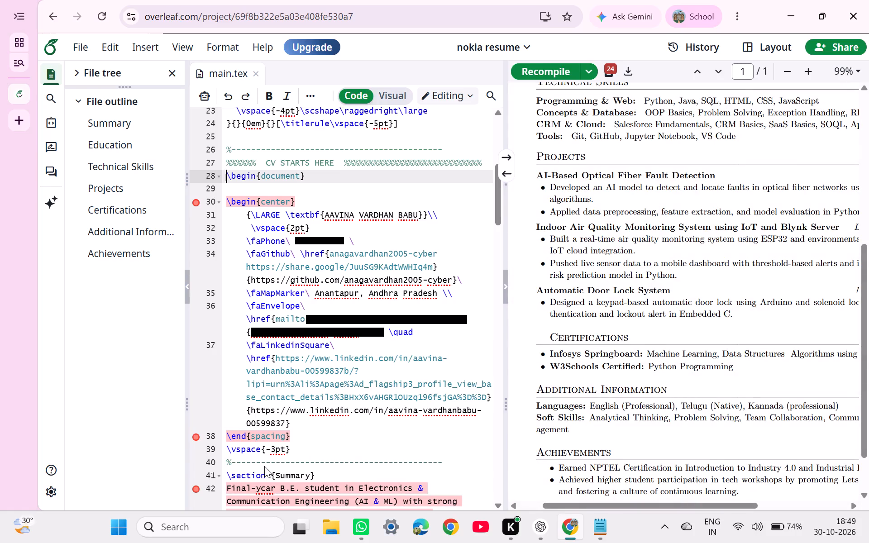
pyautogui.hscroll(-1, 712, 351)
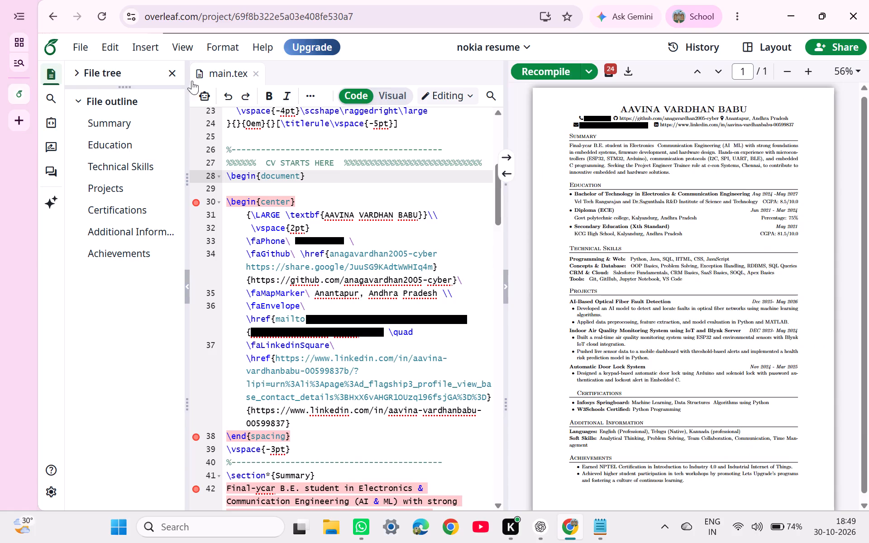
pyautogui.click(179, 77)
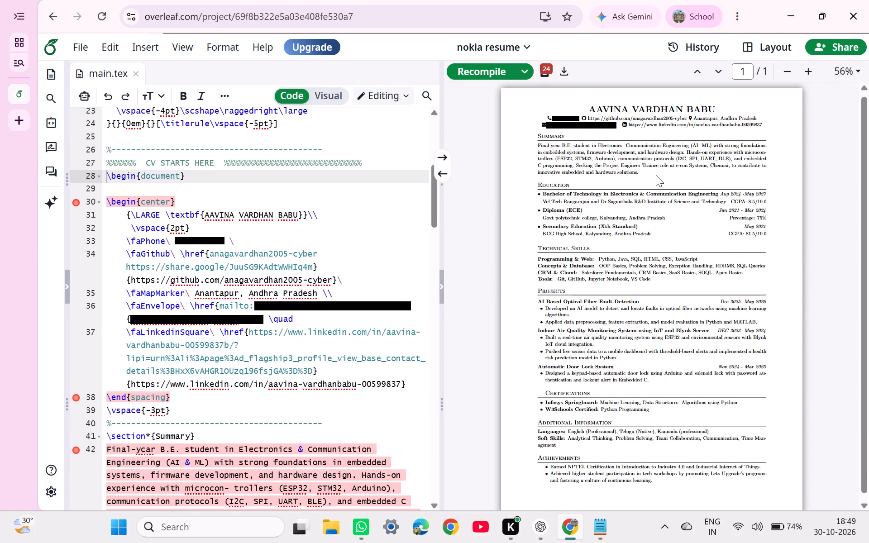
pyautogui.scroll(1, 656, 175)
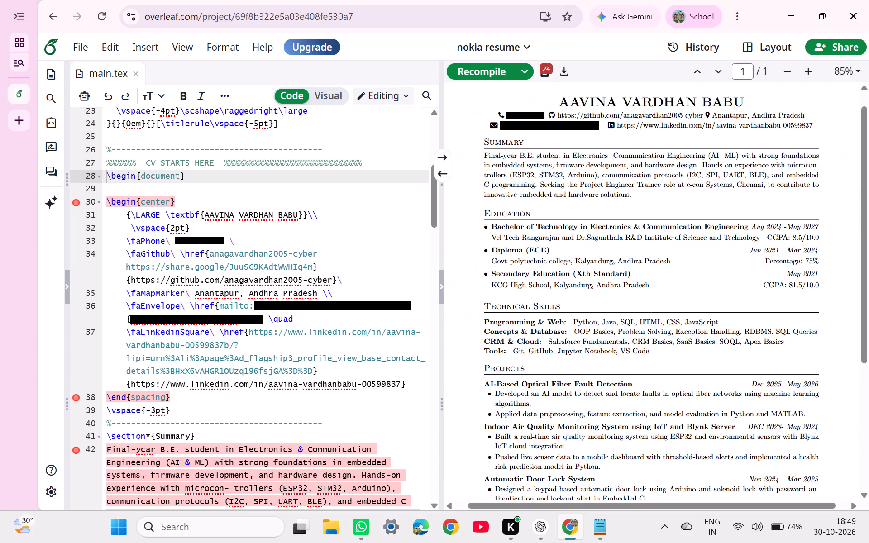
pyautogui.scroll(-2, 656, 175)
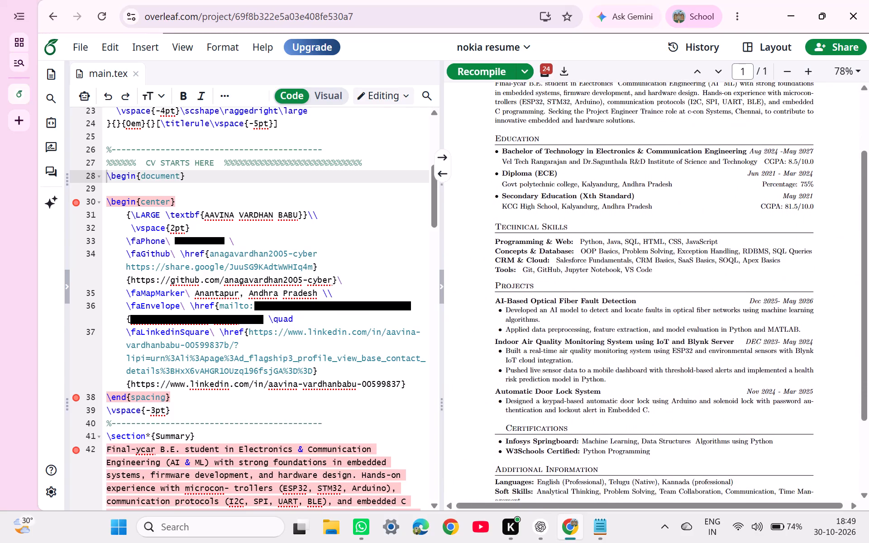
pyautogui.scroll(-1, 656, 175)
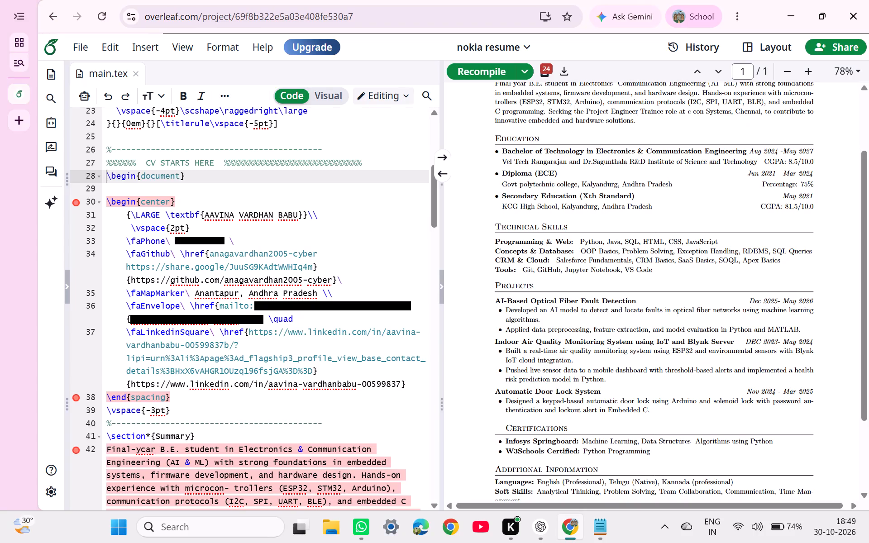
pyautogui.scroll(-1, 602, 424)
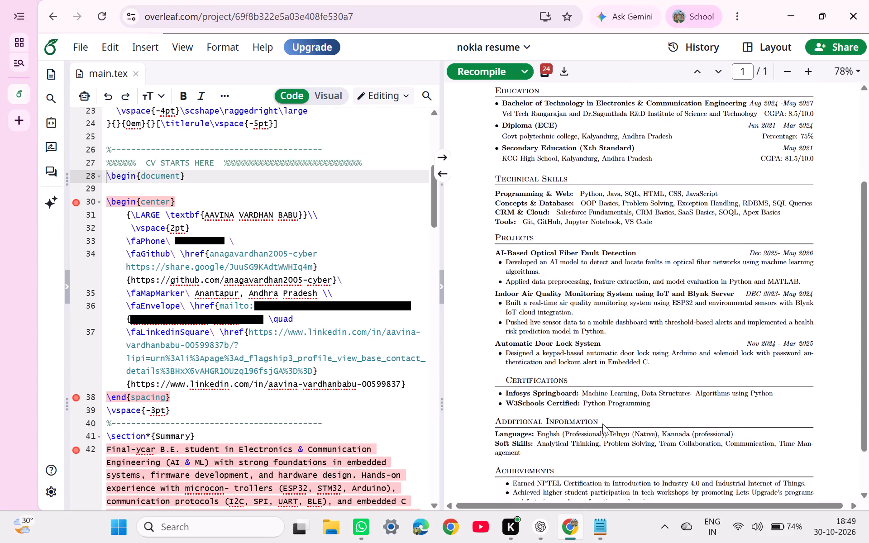
pyautogui.scroll(-1, 602, 424)
# Switch to Notepad and start a new note with the section name objective on its first line.
pyautogui.click(593, 542)
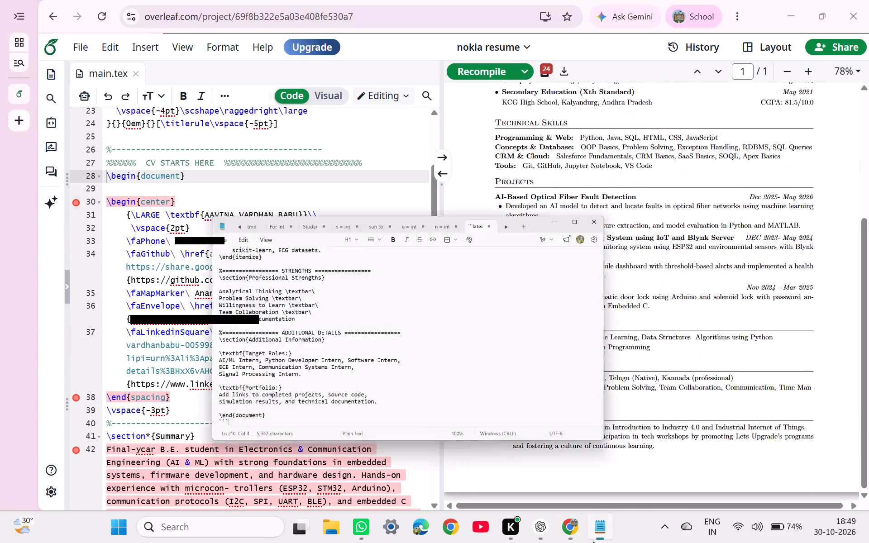
pyautogui.click(547, 44)
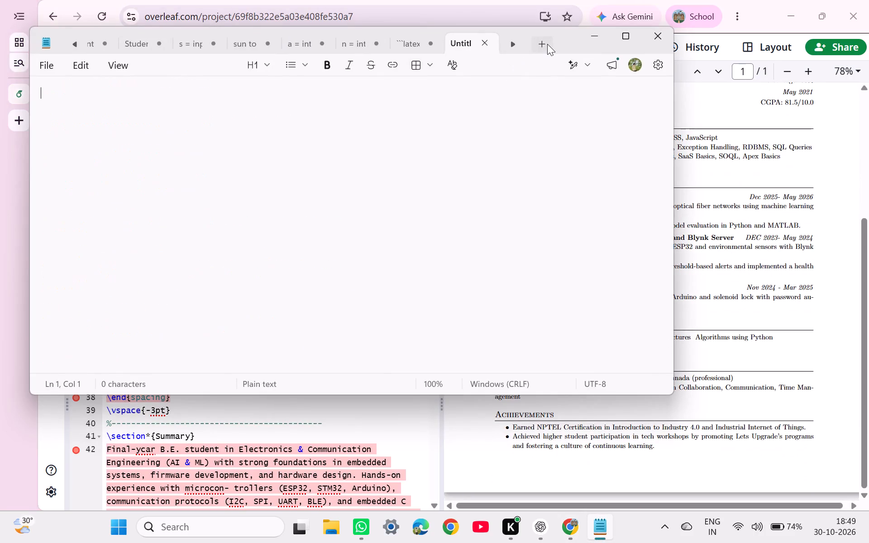
pyautogui.click(336, 121)
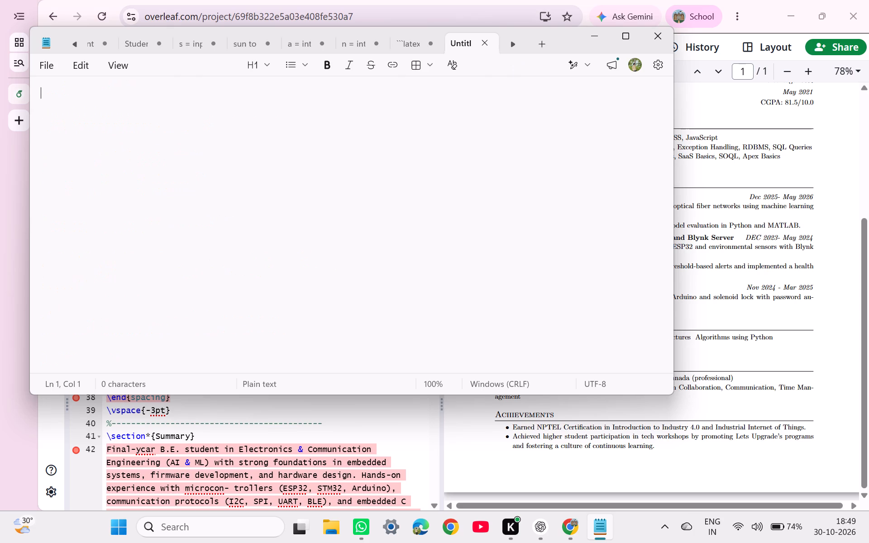
pyautogui.click(336, 121)
pyautogui.write('on')
pyautogui.press('BackSpace')
pyautogui.write('bnjectv')
pyautogui.press('BackSpace')
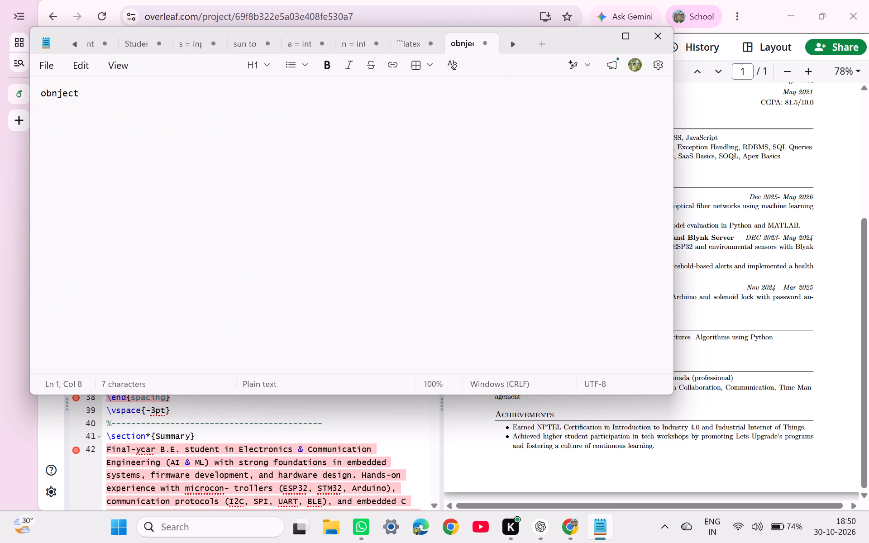
pyautogui.write('ive')
pyautogui.press('Return')
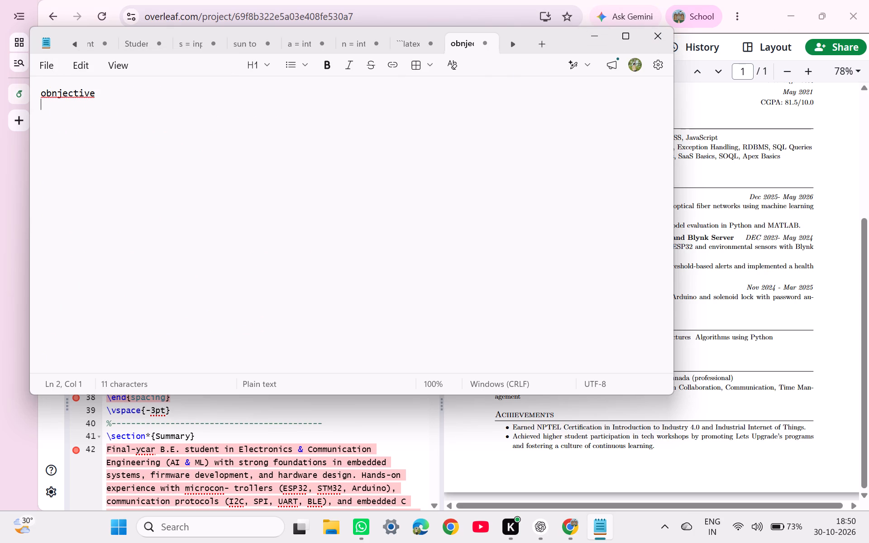
# Narrow the note window beside the nokia resume PDF and list education, technical skills and projects on separate lines.
pyautogui.moveTo(674, 198); pyautogui.dragTo(407, 192)
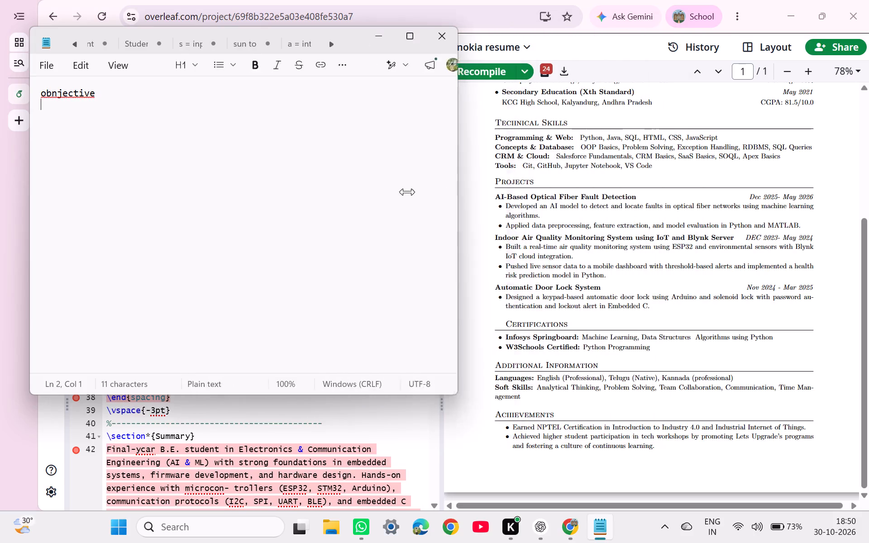
pyautogui.moveTo(407, 192); pyautogui.dragTo(364, 187)
pyautogui.scroll(1, 518, 233)
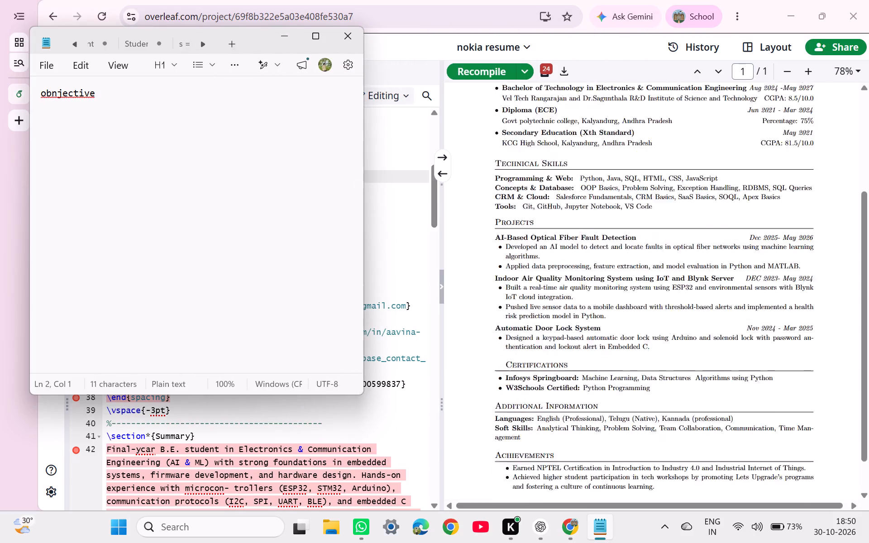
pyautogui.scroll(2, 518, 233)
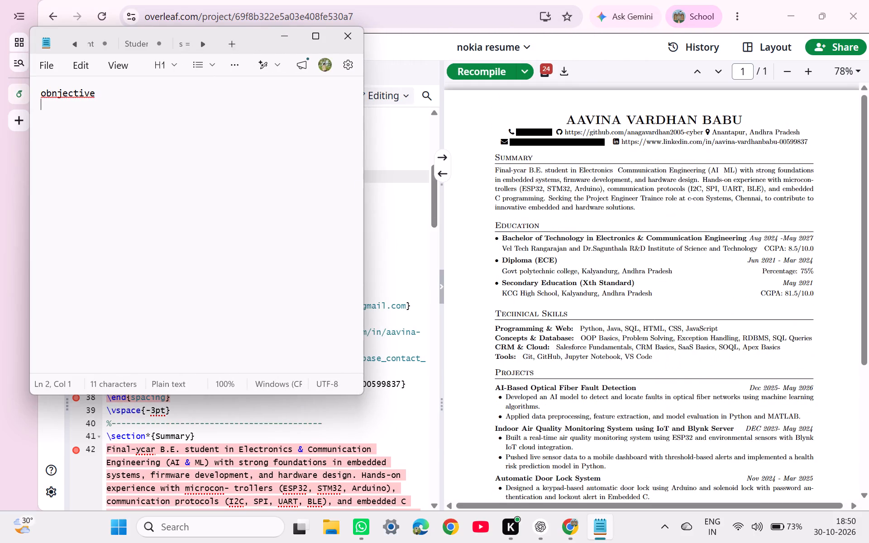
pyautogui.click(170, 116)
pyautogui.write('eduatiom')
pyautogui.press('Return')
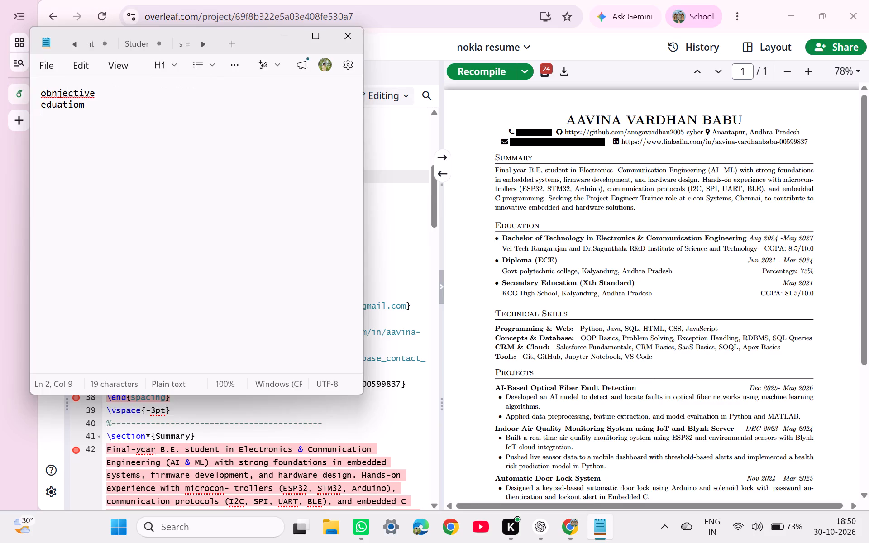
pyautogui.write('techincal skils')
pyautogui.press('Return')
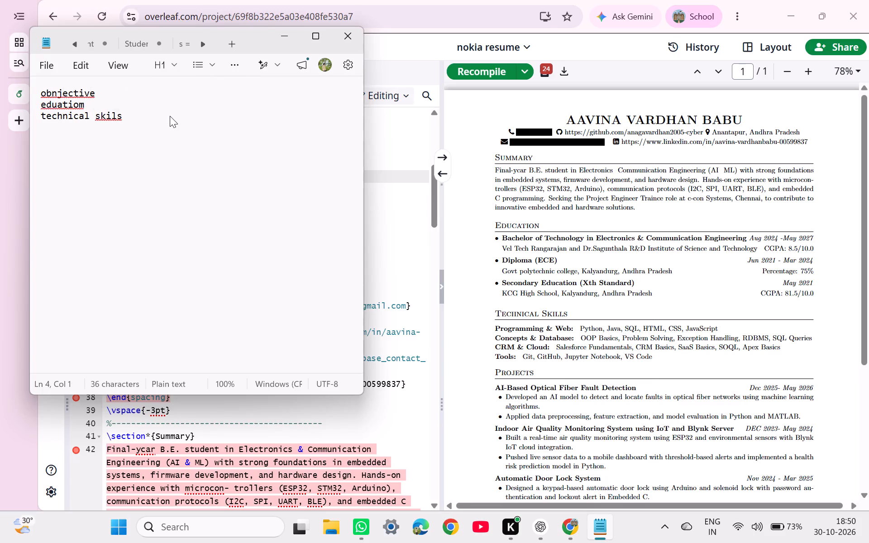
pyautogui.write('projects')
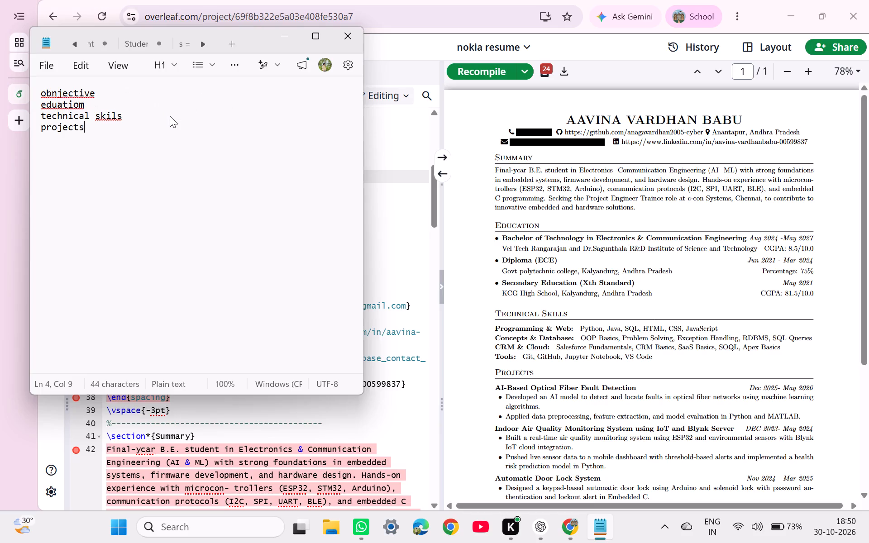
pyautogui.press('Return')
# Add certifications as the next line of the section list, correcting its spelling.
pyautogui.scroll(-3, 541, 143)
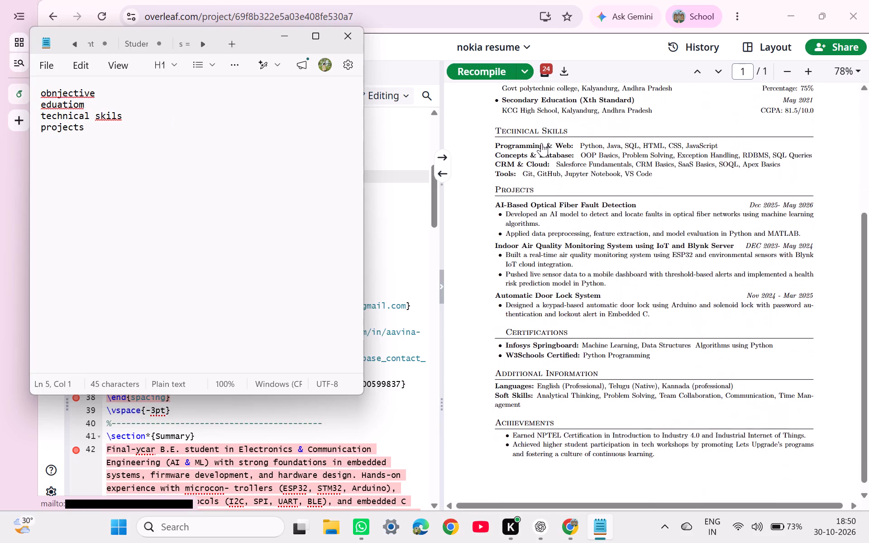
pyautogui.write('certifcaginsl')
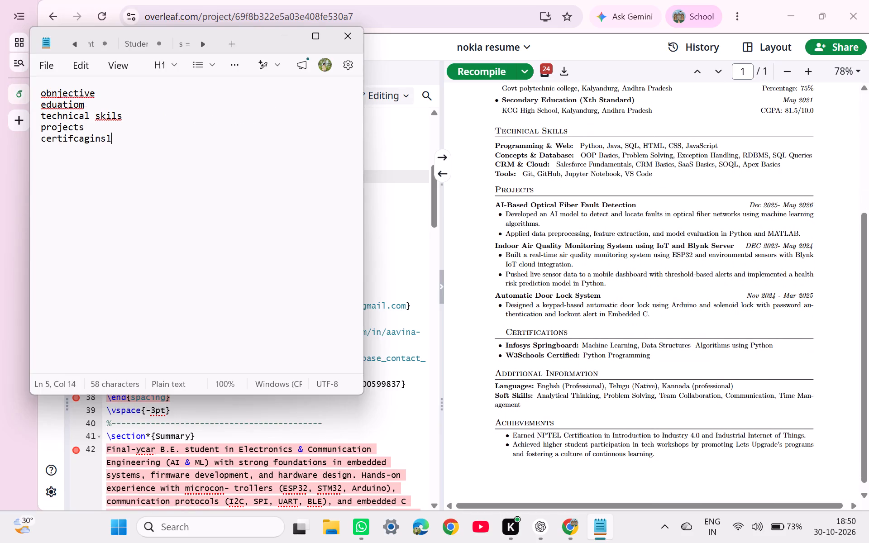
pyautogui.press('BackSpace')
pyautogui.press('BackSpace')
pyautogui.press('BackSpace')
pyautogui.press('BackSpace')
pyautogui.press('BackSpace')
pyautogui.press('BackSpace')
pyautogui.press('BackSpace')
pyautogui.write('icatios')
pyautogui.press('BackSpace')
pyautogui.write('ns')
pyautogui.press('Return')
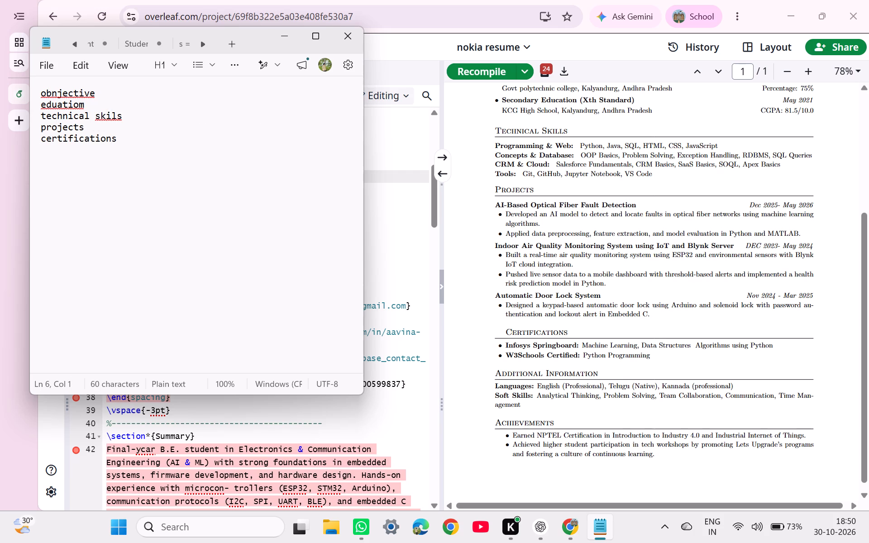
# Add a line for additional information with languages and another for achievements to the section list.
pyautogui.write('additiona; infeomation')
pyautogui.press('space')
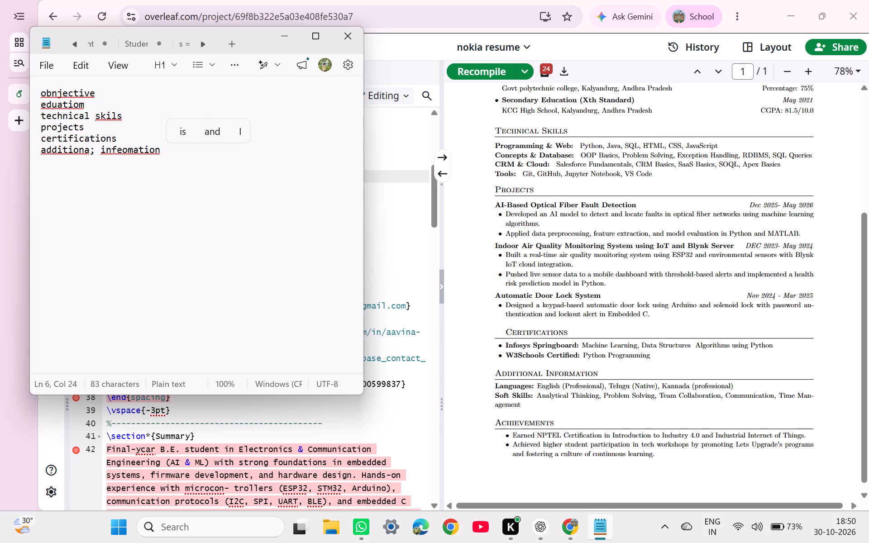
pyautogui.write('lanqaues')
pyautogui.press('Return')
pyautogui.write('acchivemets')
pyautogui.press('Return')
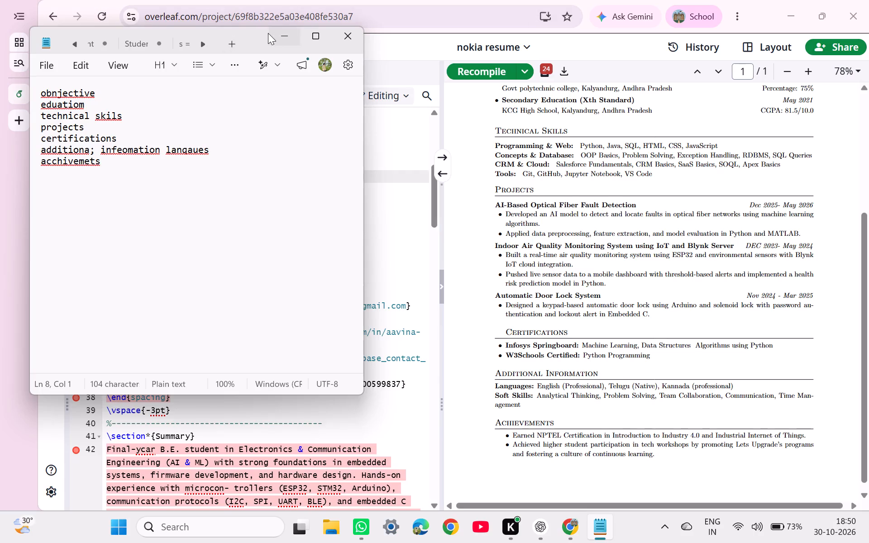
# Move the note off the resume, return to the Overleaf project list and open the most recently modified resume project.
pyautogui.moveTo(257, 35); pyautogui.dragTo(626, 148)
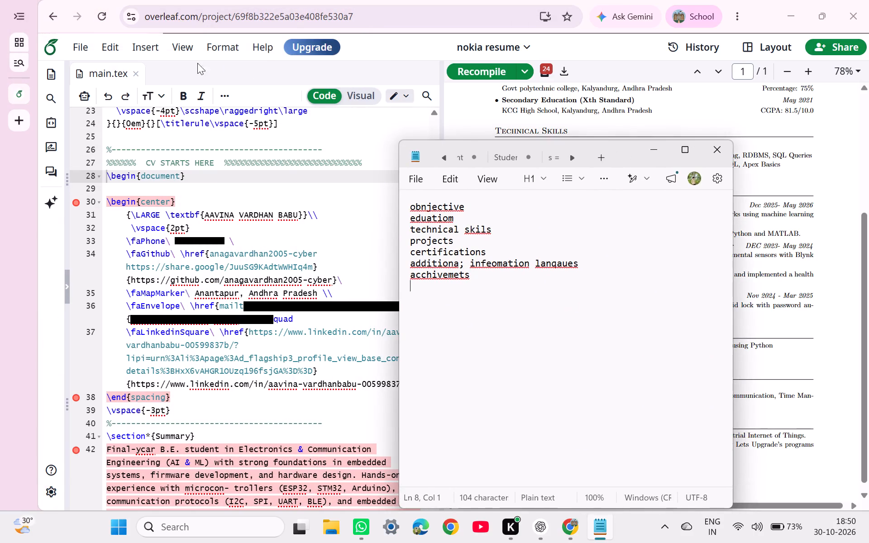
pyautogui.click(86, 50)
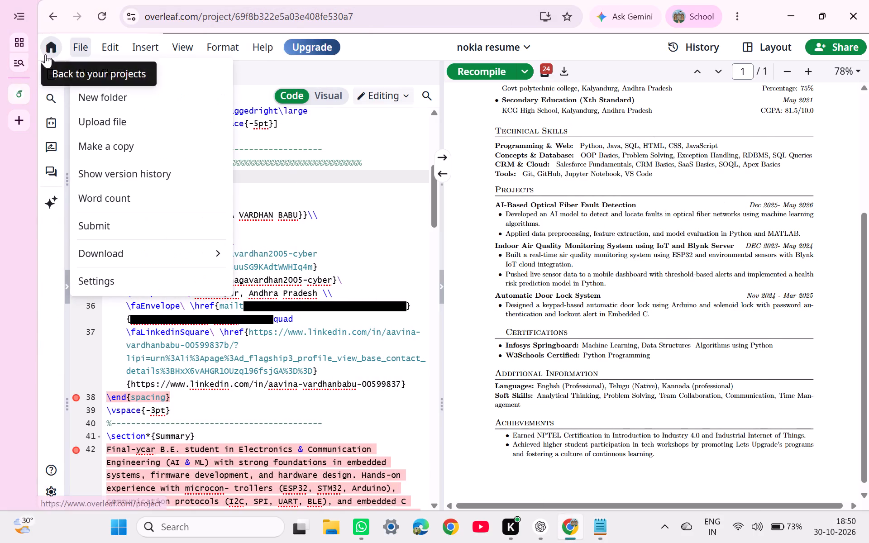
pyautogui.click(47, 54)
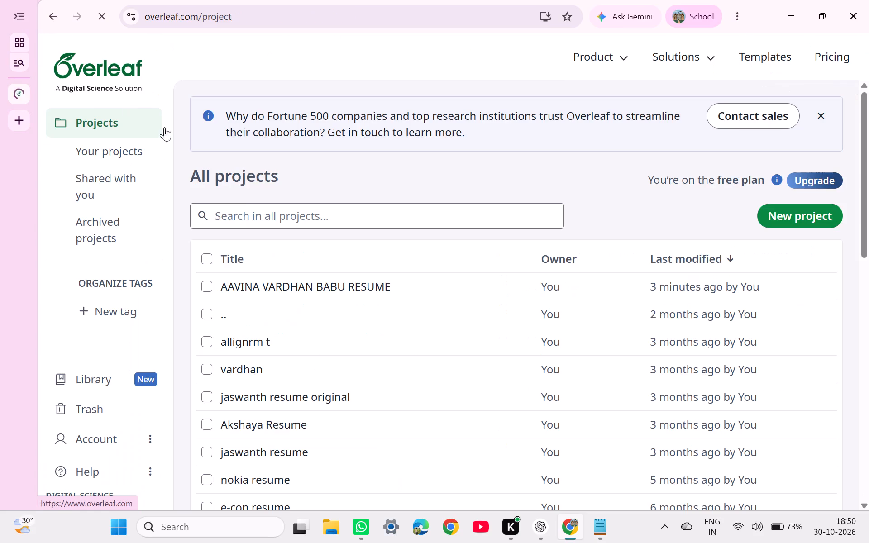
pyautogui.click(296, 284)
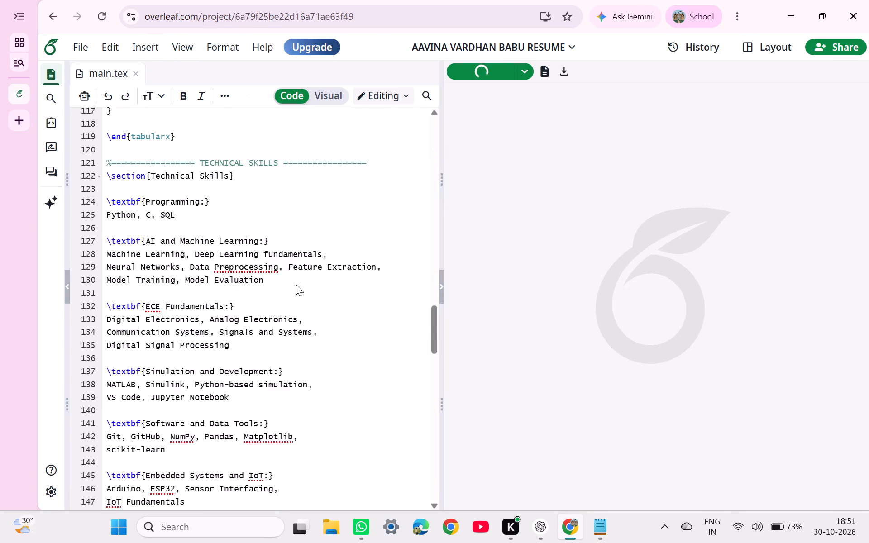
# Place the section note beside the resume's compiled PDF and compare its sections with the list down to Additional Information.
pyautogui.hotkey('alt', 'Tab')
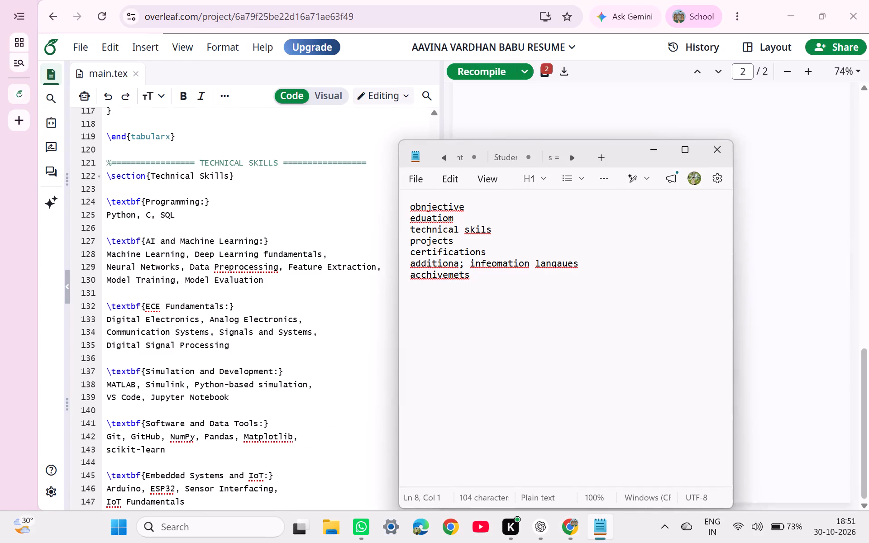
pyautogui.moveTo(620, 149); pyautogui.dragTo(587, 146)
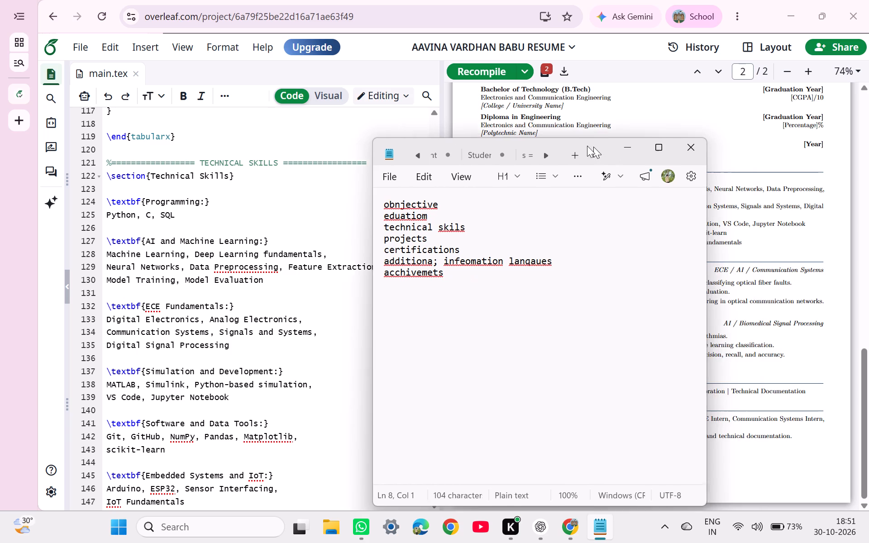
pyautogui.moveTo(587, 146); pyautogui.dragTo(342, 124)
pyautogui.scroll(7, 658, 218)
pyautogui.scroll(-4, 658, 218)
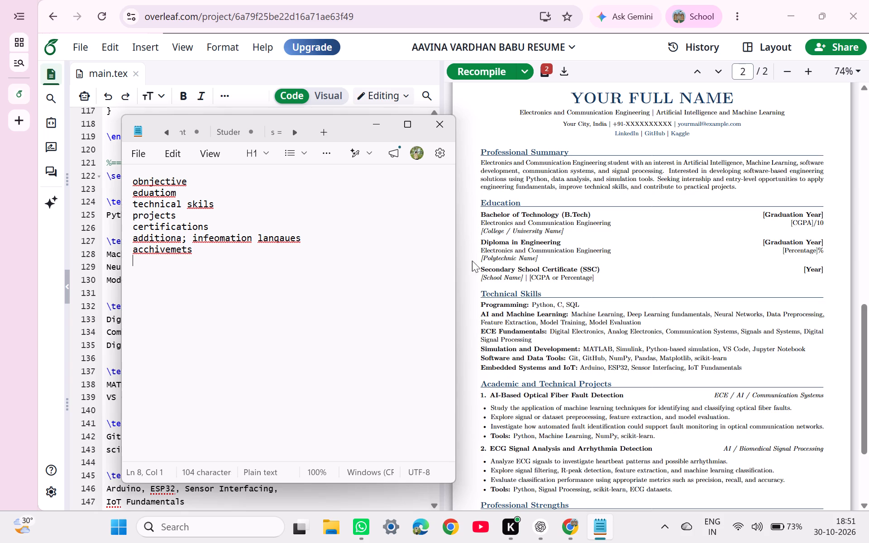
pyautogui.scroll(-2, 500, 277)
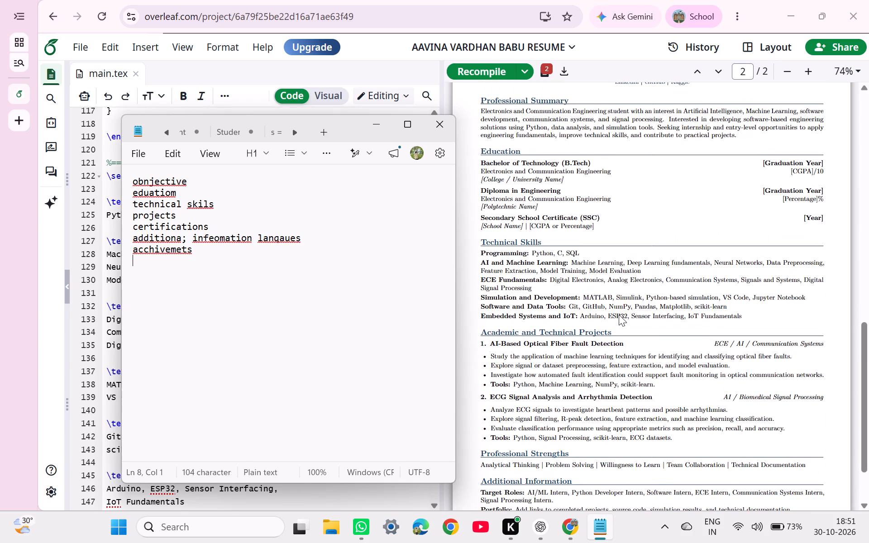
pyautogui.scroll(-1, 619, 314)
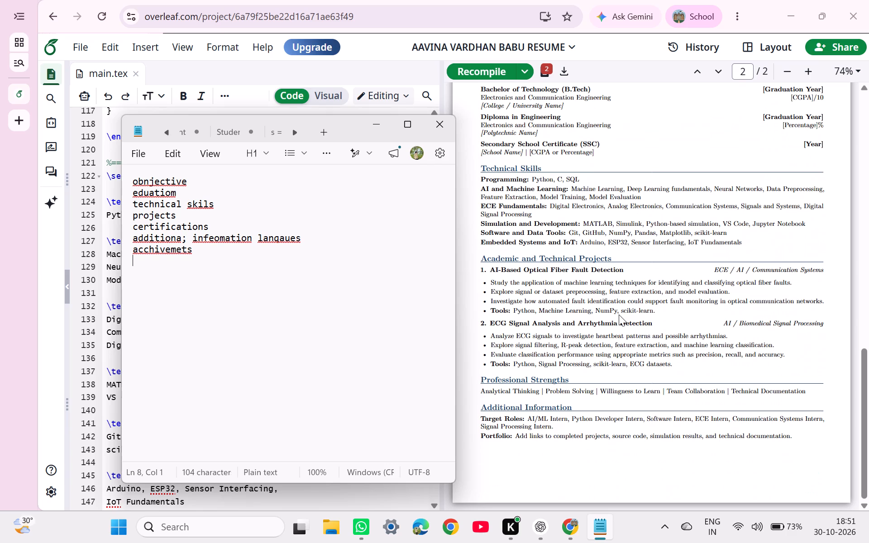
pyautogui.click(601, 433)
pyautogui.hotkey('alt', 'Tab')
# Recheck the compiled resume's second page from Professional Summary through Additional Information against the section list in the note.
pyautogui.scroll(2, 571, 333)
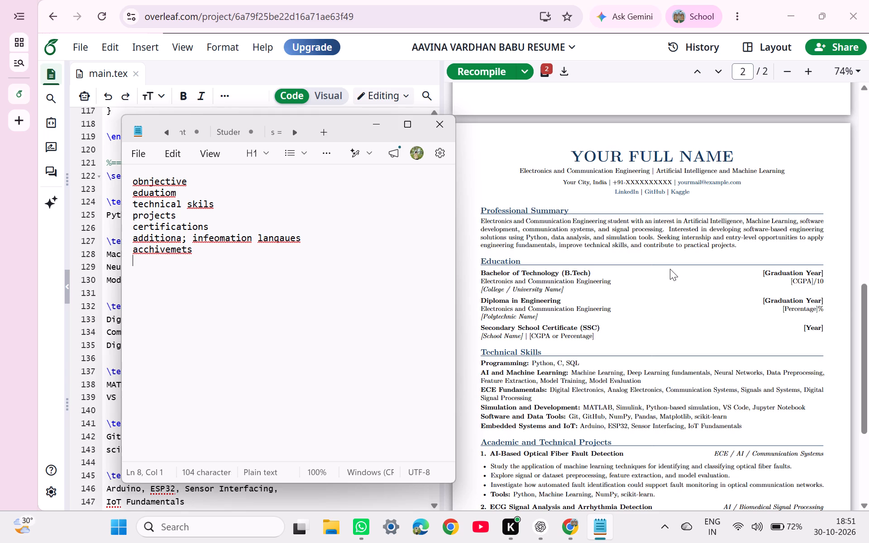
pyautogui.scroll(-1, 670, 269)
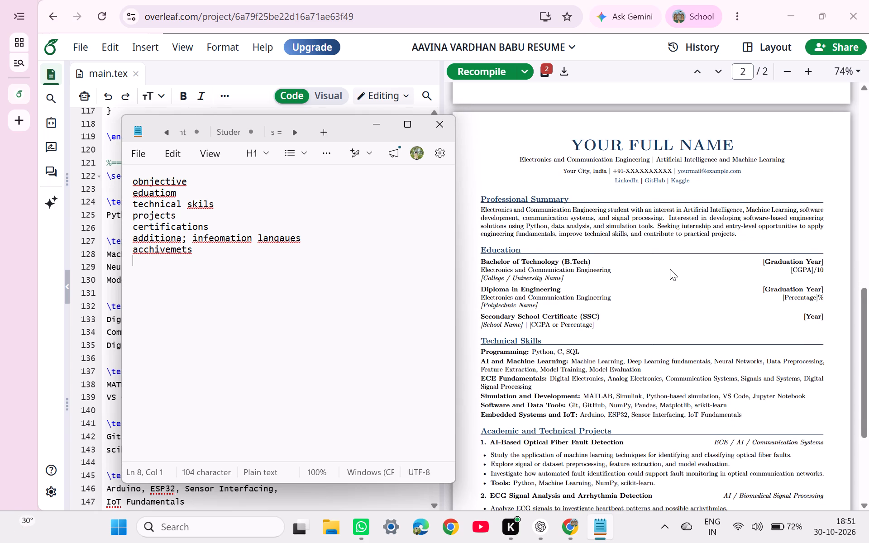
pyautogui.scroll(-4, 670, 269)
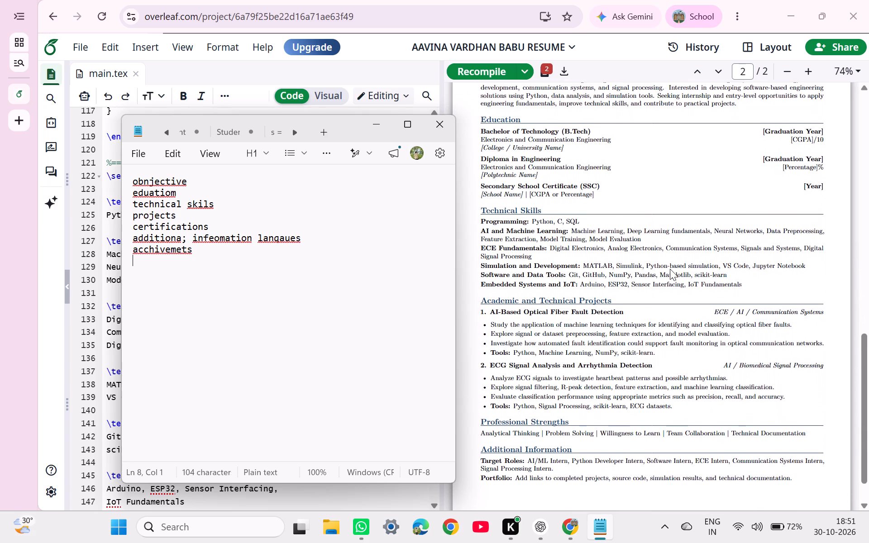
pyautogui.scroll(-2, 670, 269)
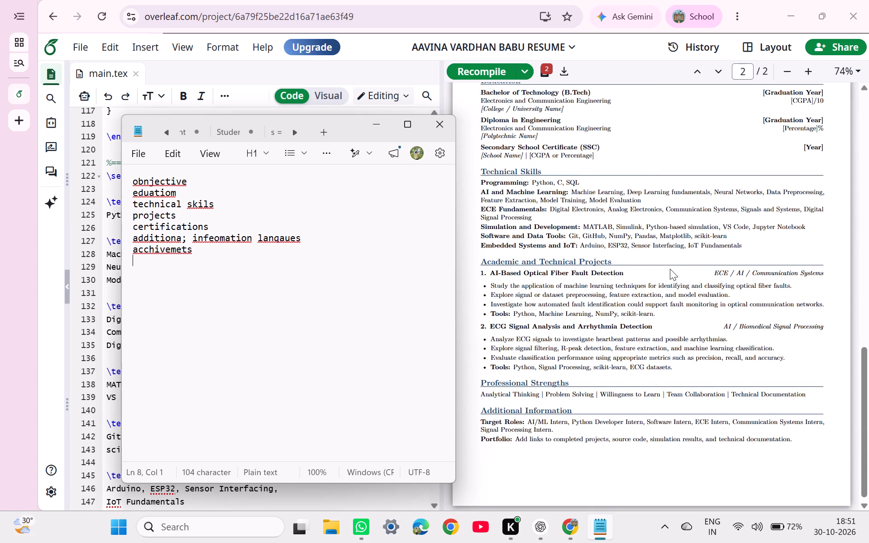
pyautogui.scroll(-1, 670, 269)
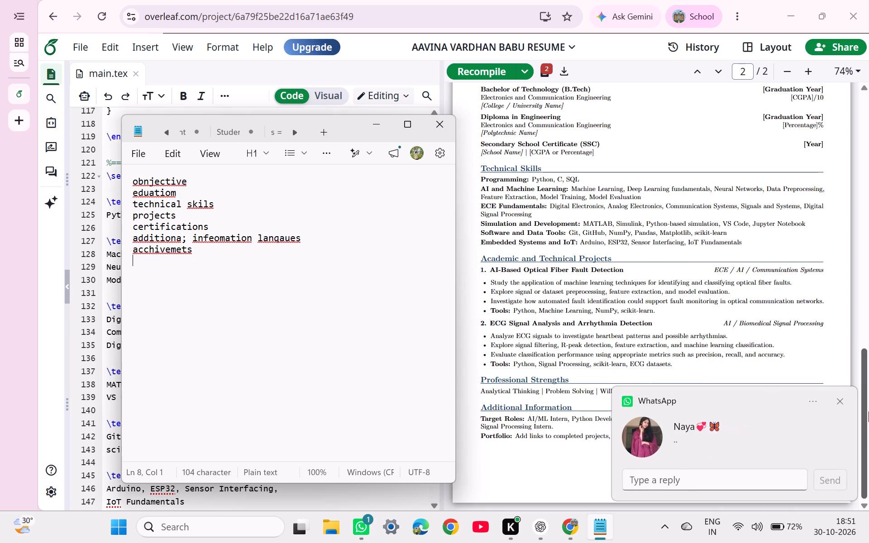
pyautogui.click(868, 499)
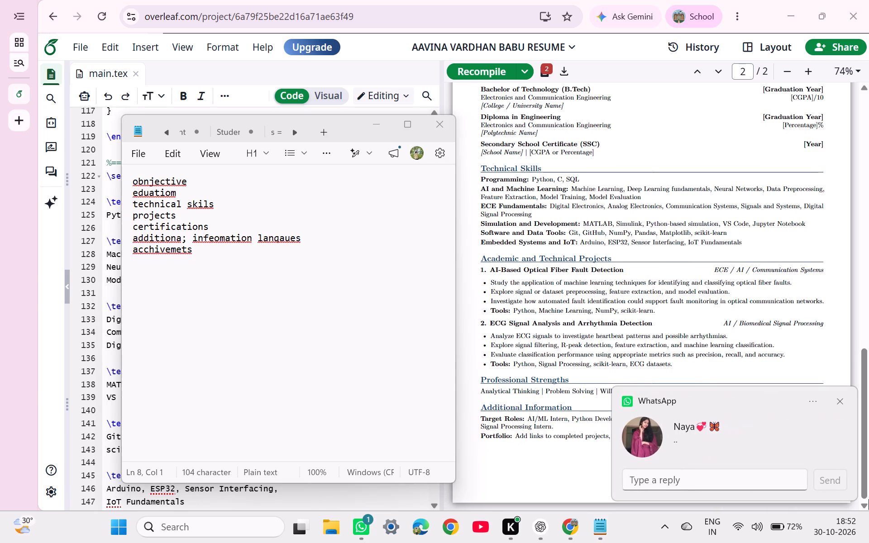
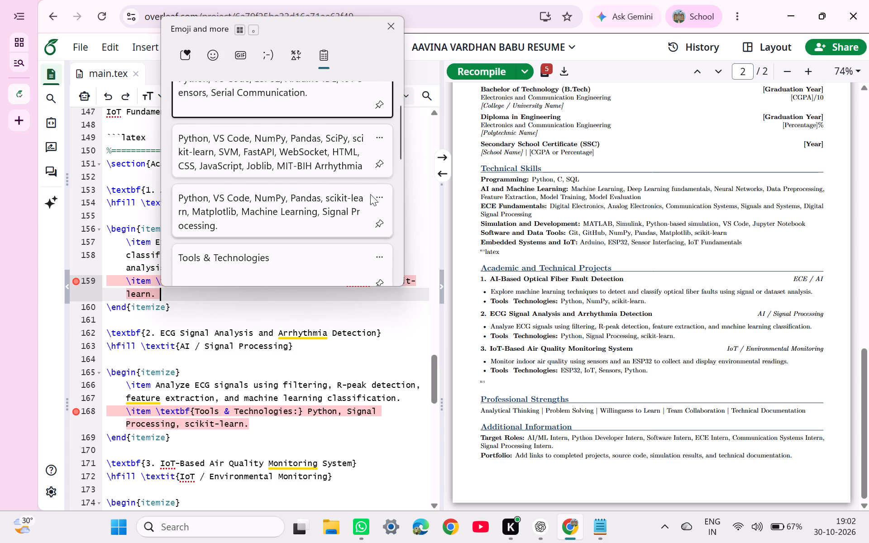
pyautogui.click(370, 197)
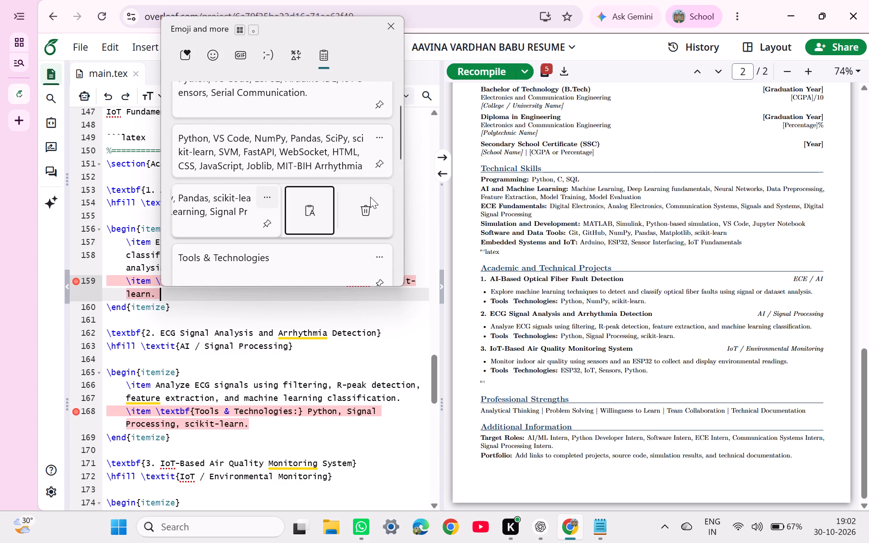
pyautogui.click(265, 205)
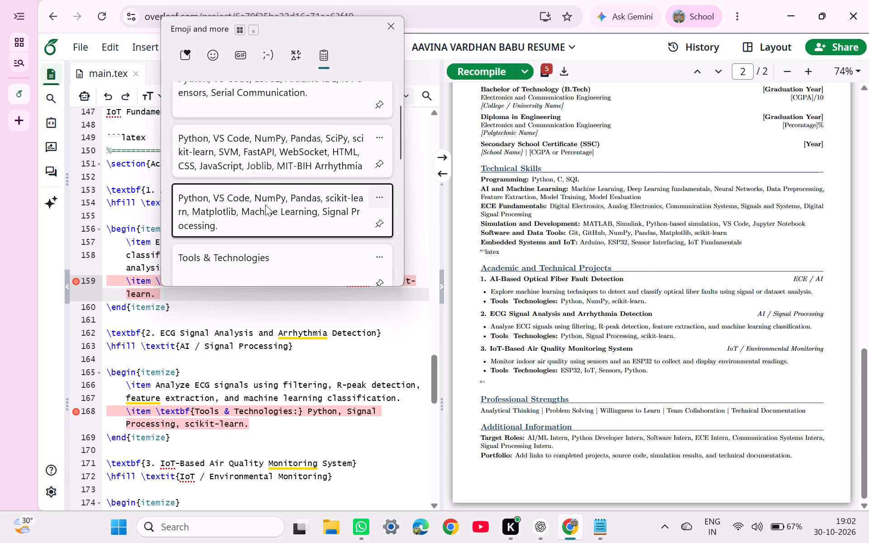
pyautogui.moveTo(244, 226); pyautogui.dragTo(215, 227)
pyautogui.hotkey('ctrl', 'v')
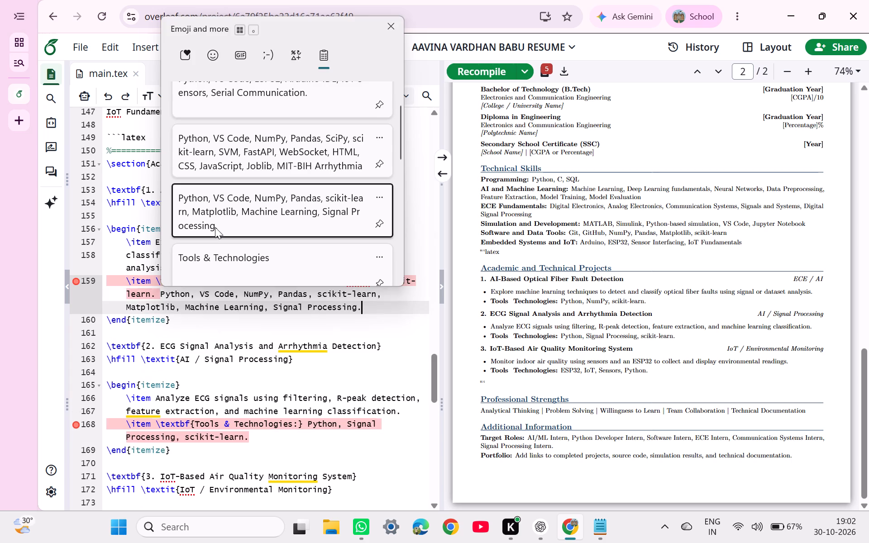
pyautogui.click(215, 227)
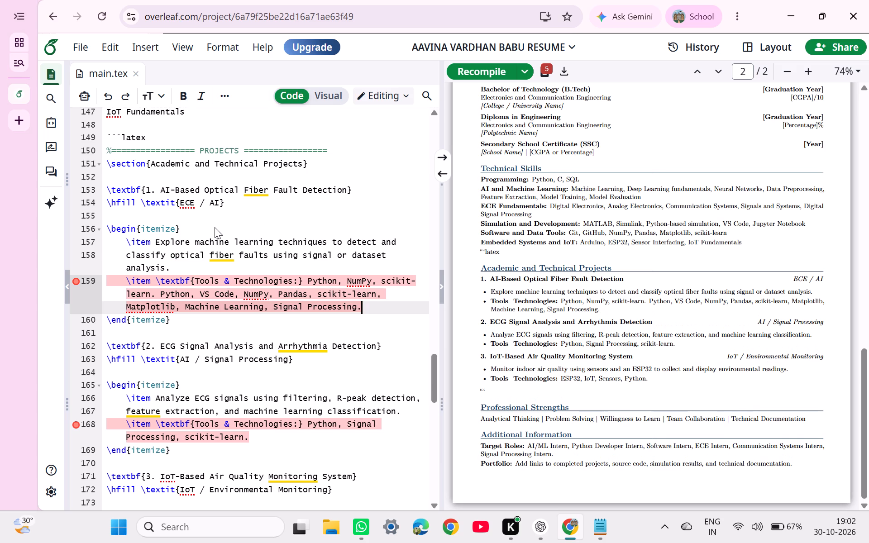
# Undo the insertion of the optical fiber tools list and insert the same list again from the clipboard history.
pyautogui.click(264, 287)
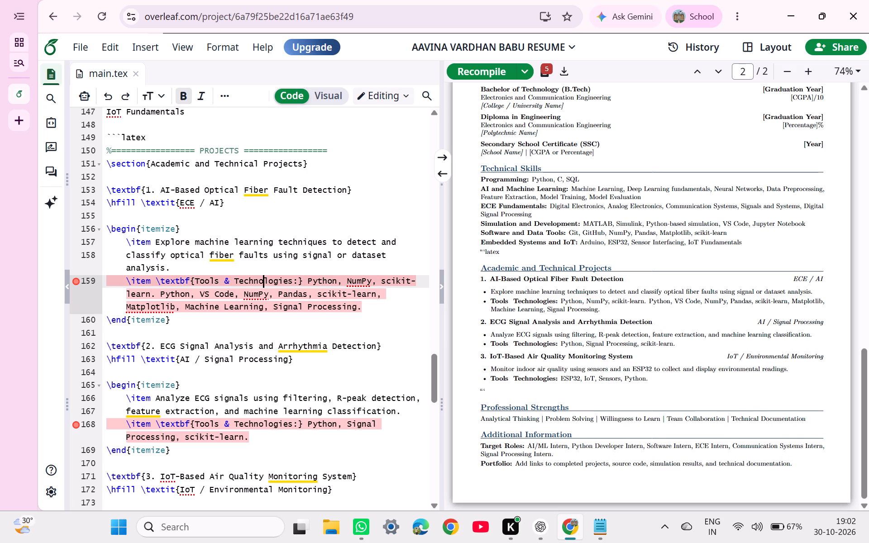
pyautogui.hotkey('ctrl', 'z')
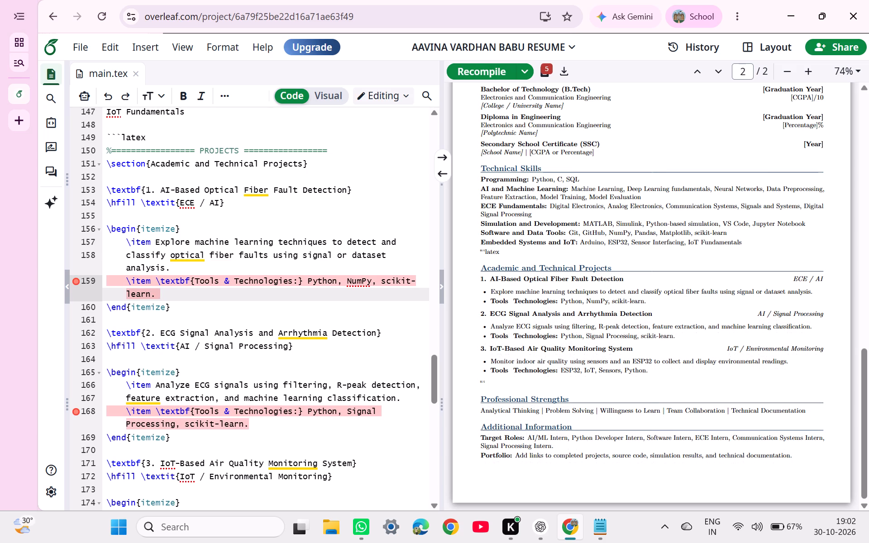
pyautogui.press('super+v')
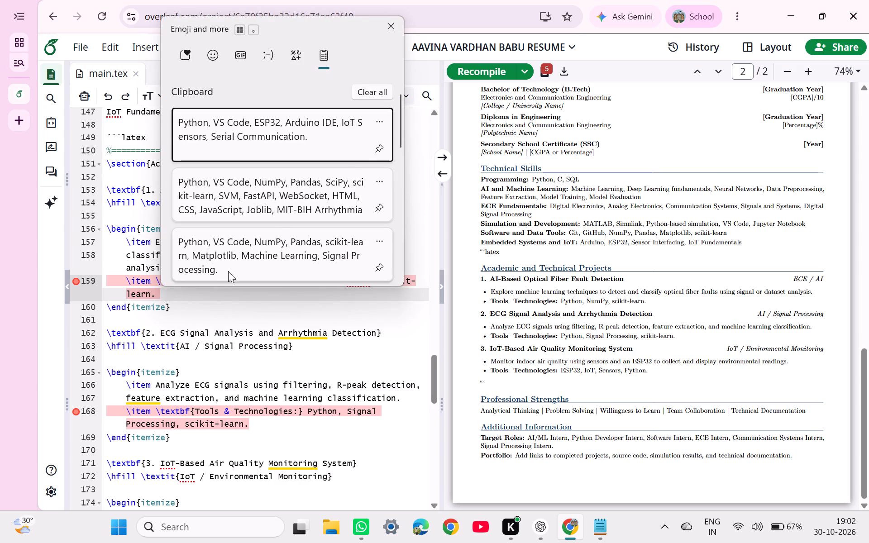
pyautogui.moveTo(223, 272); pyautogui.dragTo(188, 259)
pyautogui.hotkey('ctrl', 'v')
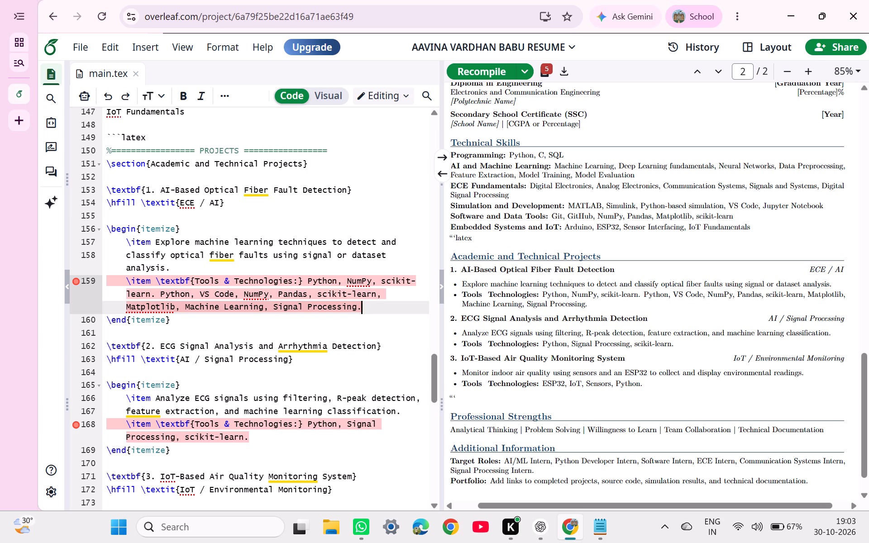
# Delete the stray triple backticks and their line after the IoT air quality project's itemize block, and recompile the resume.
pyautogui.scroll(-2, 372, 381)
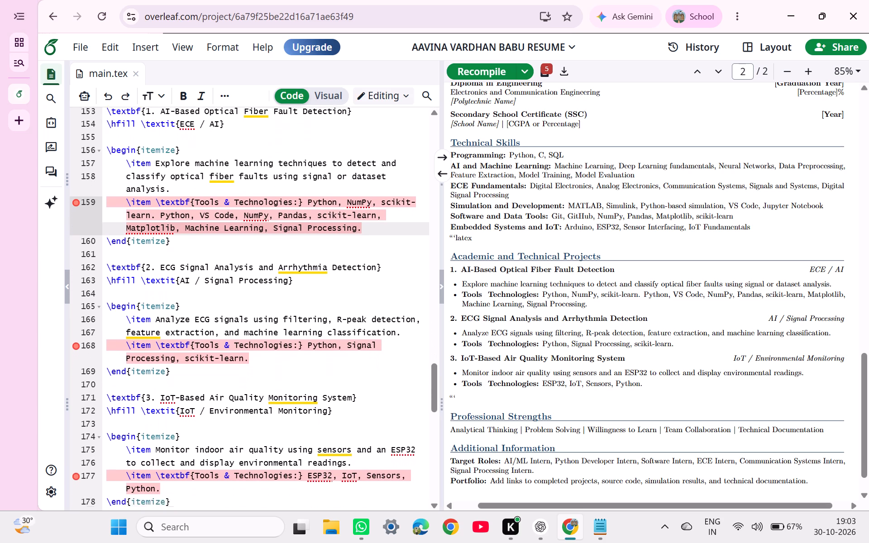
pyautogui.scroll(-1, 372, 381)
pyautogui.scroll(-1, 221, 455)
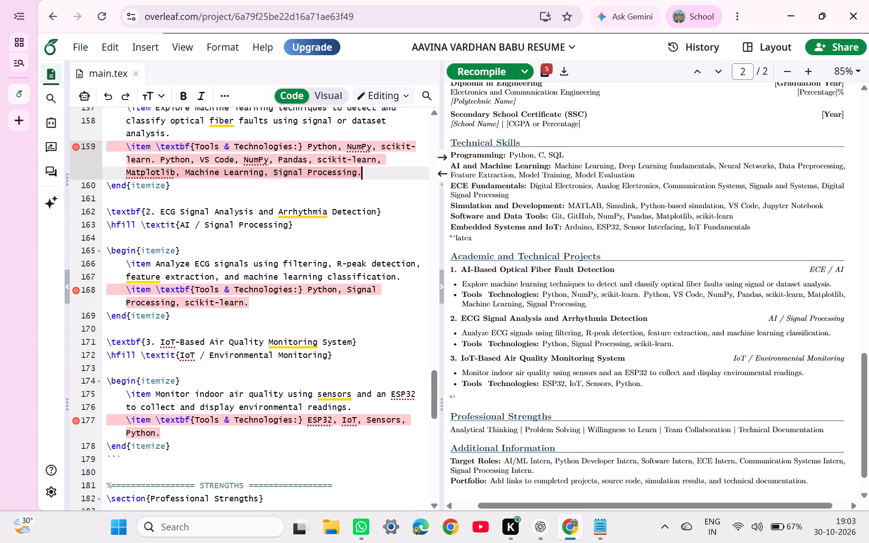
pyautogui.scroll(-1, 221, 455)
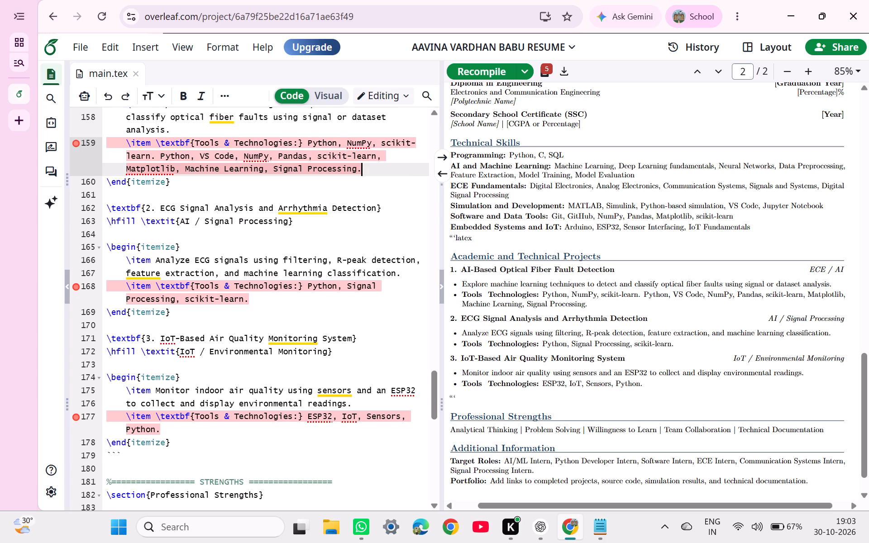
pyautogui.click(221, 455)
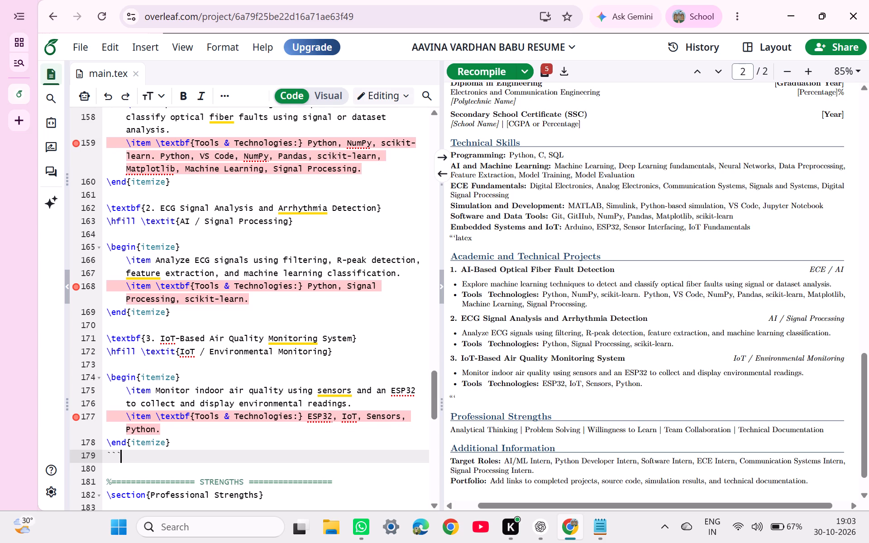
pyautogui.click(123, 454)
pyautogui.press('BackSpace')
pyautogui.press('BackSpace')
pyautogui.press('BackSpace')
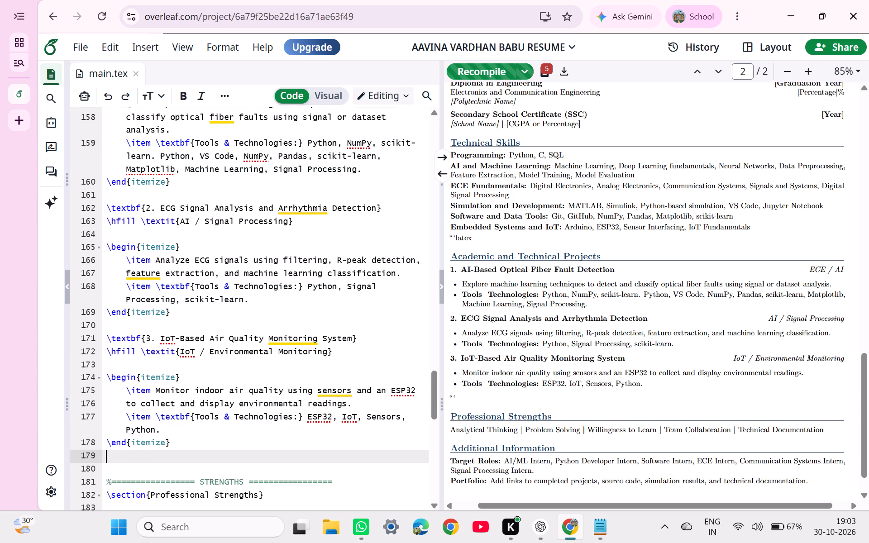
pyautogui.press('BackSpace')
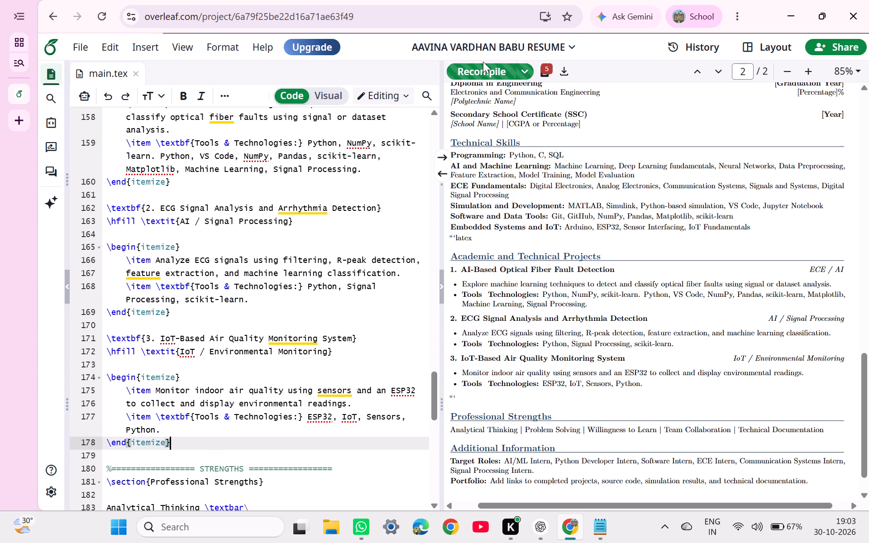
pyautogui.click(483, 65)
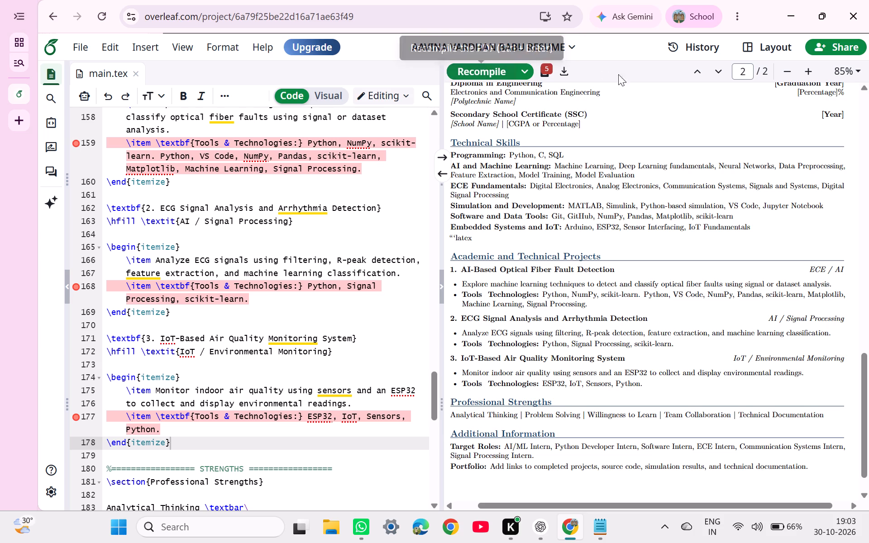
# Review the projects source and the compiled resume preview from the header to the projects section.
pyautogui.click(301, 243)
pyautogui.press('space')
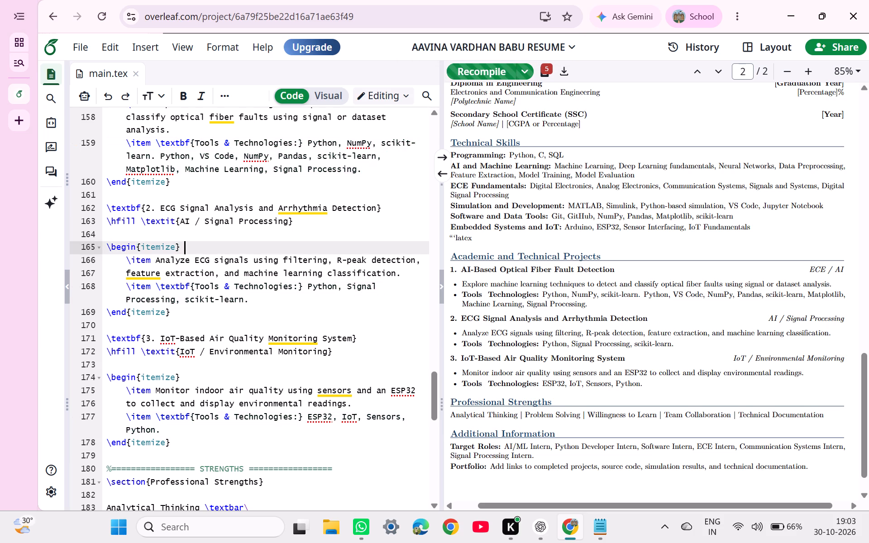
pyautogui.scroll(4, 301, 243)
pyautogui.hscroll(1, 656, 165)
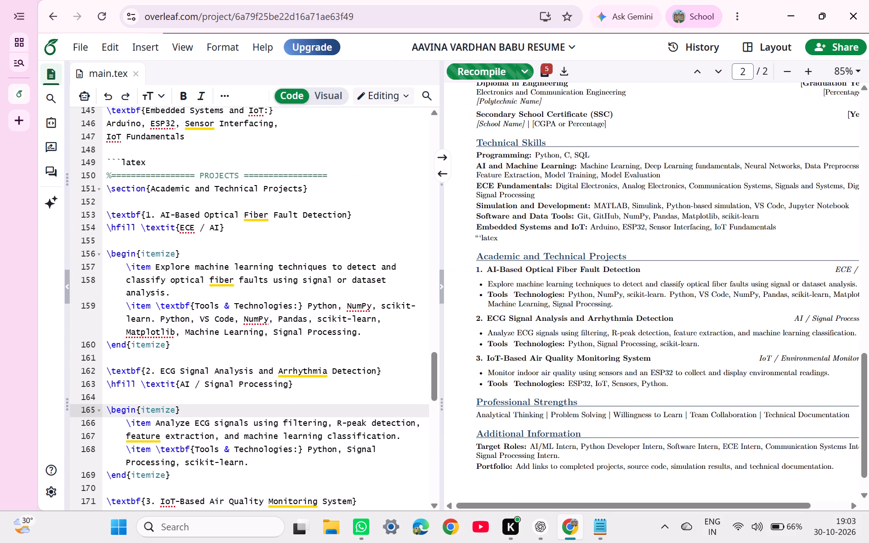
pyautogui.scroll(5, 656, 165)
pyautogui.scroll(-2, 656, 165)
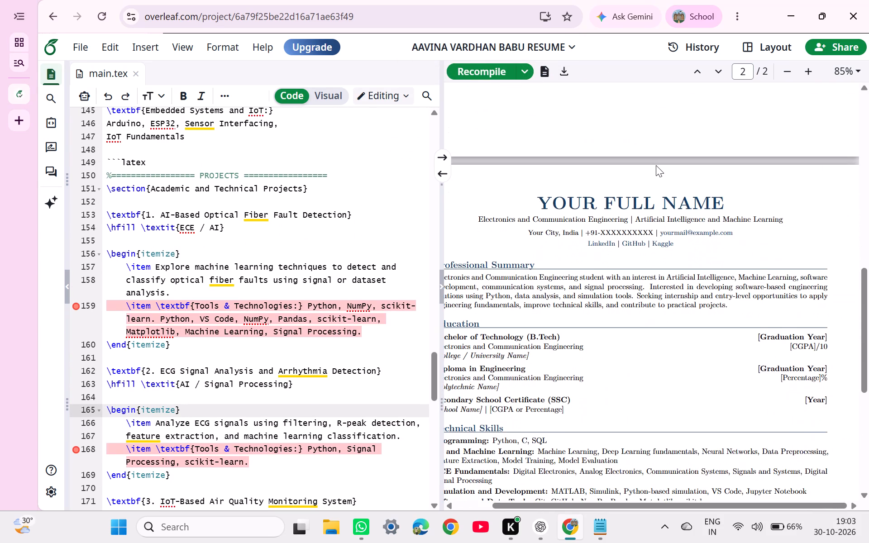
pyautogui.scroll(-2, 609, 241)
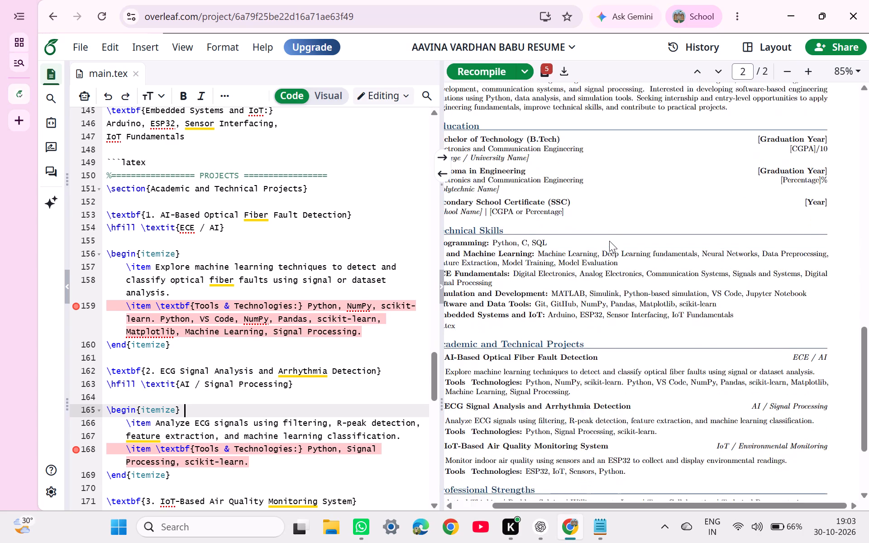
pyautogui.scroll(-3, 609, 241)
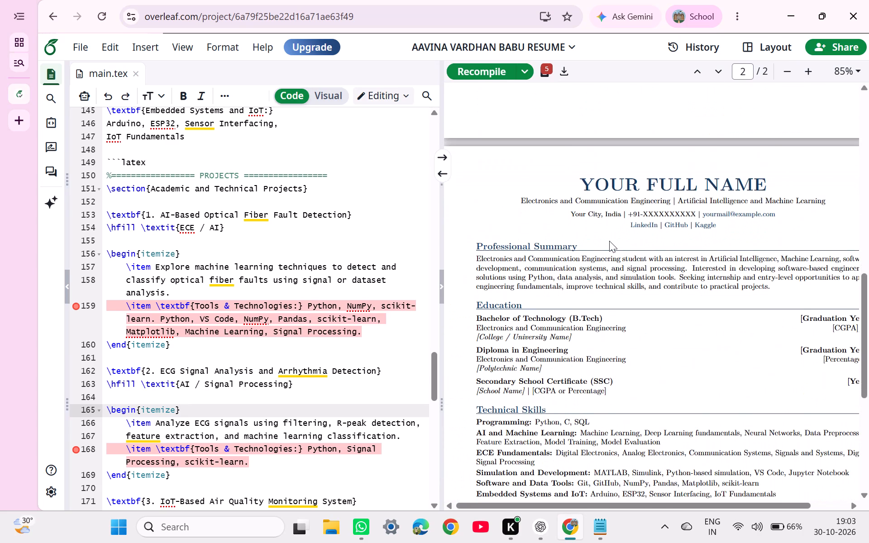
# Replace the YOUR FULL NAME placeholder in the resume header source with the resume owner's full name in capitals.
pyautogui.click(344, 255)
pyautogui.scroll(10, 344, 255)
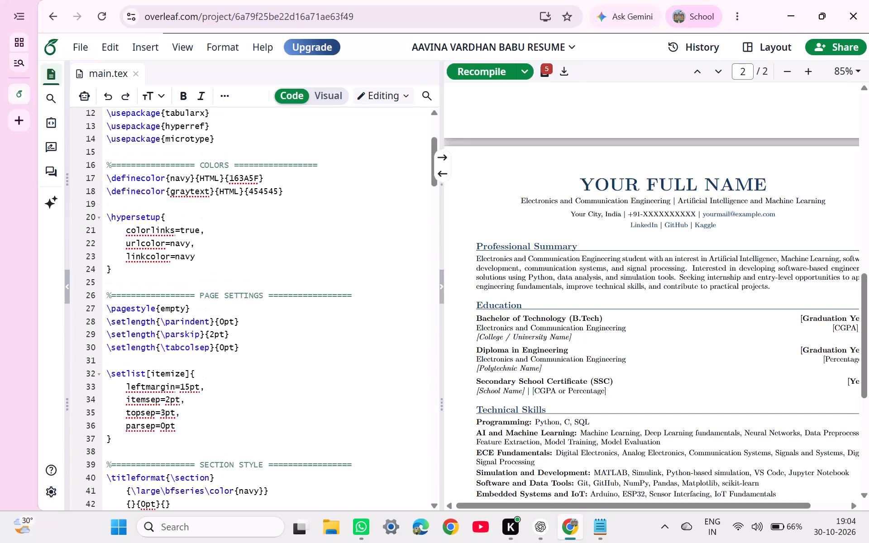
pyautogui.doubleClick(677, 185)
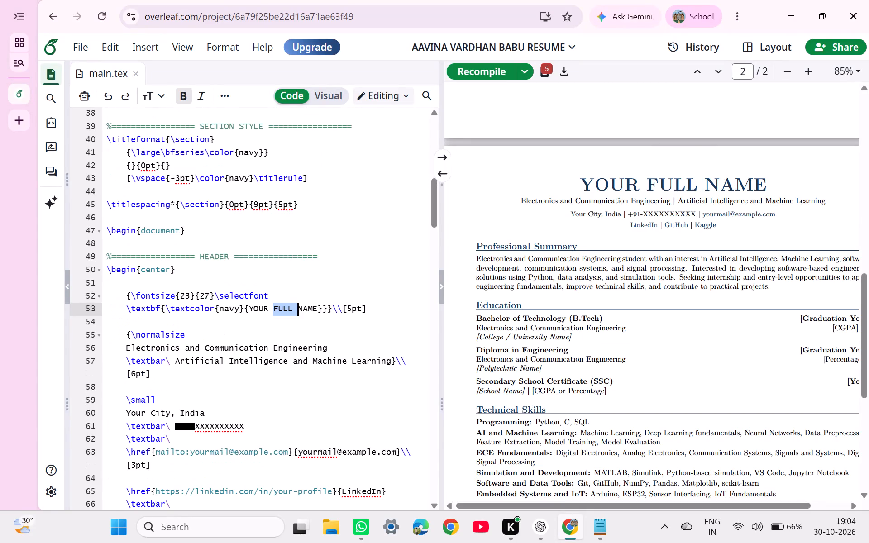
pyautogui.click(318, 310)
pyautogui.press('BackSpace')
pyautogui.press('BackSpace')
pyautogui.press('BackSpace')
pyautogui.press('BackSpace')
pyautogui.press('BackSpace')
pyautogui.press('BackSpace')
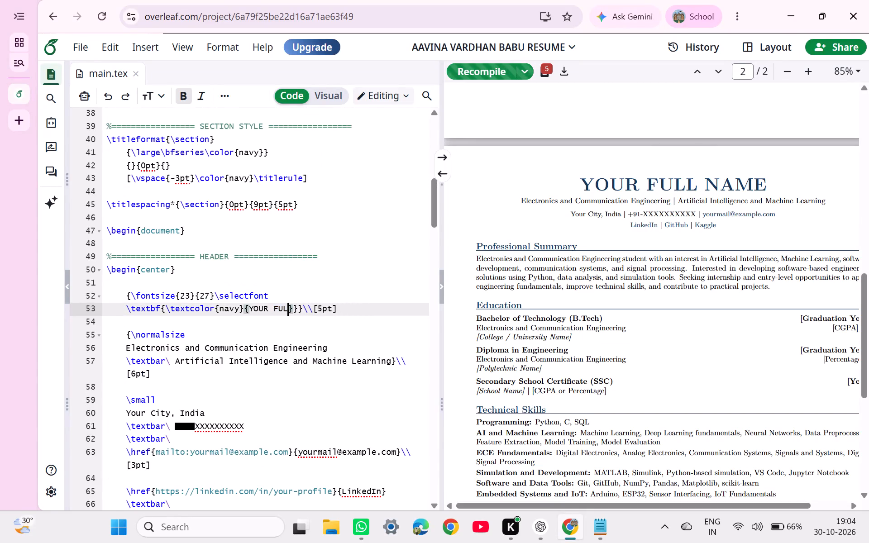
pyautogui.press('BackSpace')
pyautogui.press('BackSpace')
pyautogui.press('BackSpace')
pyautogui.press('BackSpace')
pyautogui.press('BackSpace')
pyautogui.press('BackSpace')
pyautogui.press('BackSpace')
pyautogui.press('BackSpace')
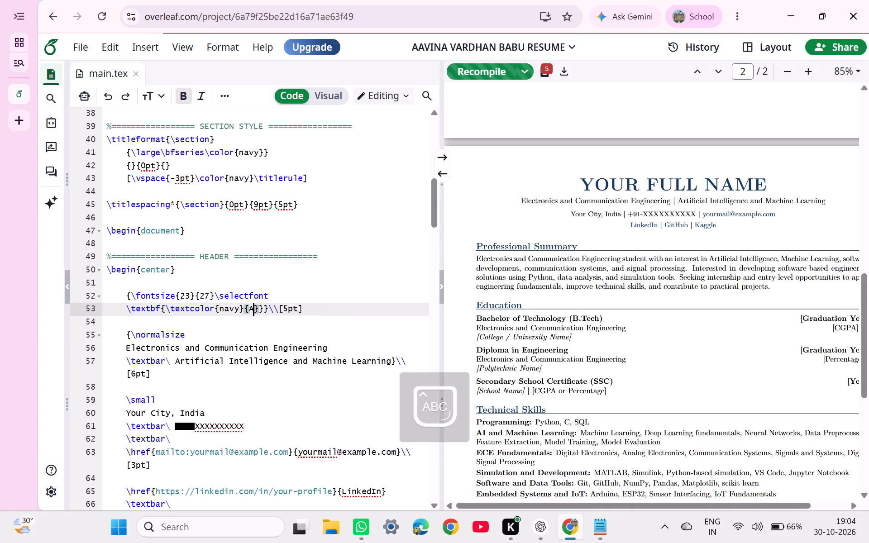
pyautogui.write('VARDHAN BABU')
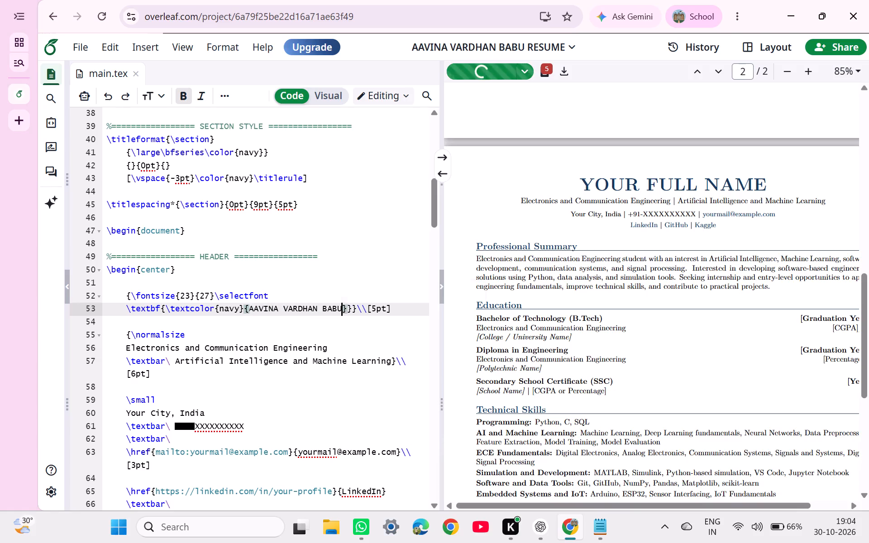
pyautogui.scroll(-1, 339, 348)
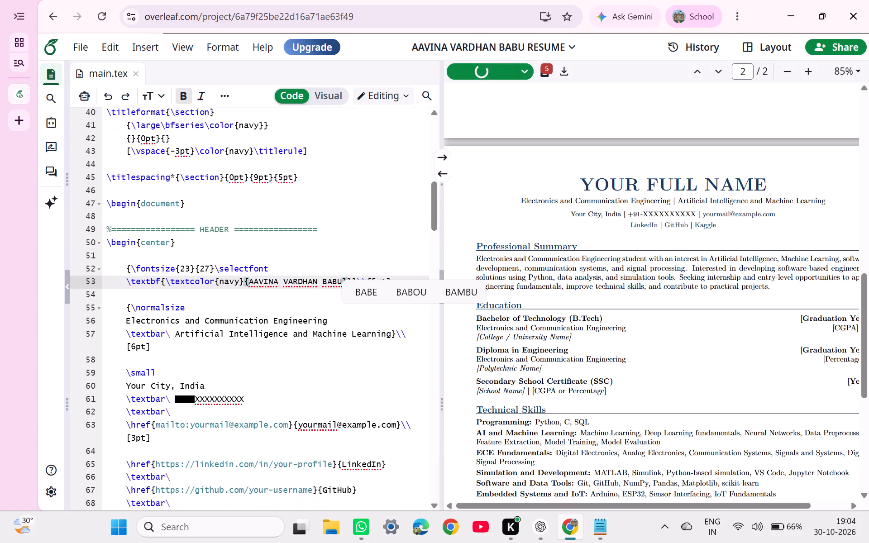
pyautogui.scroll(-1, 339, 348)
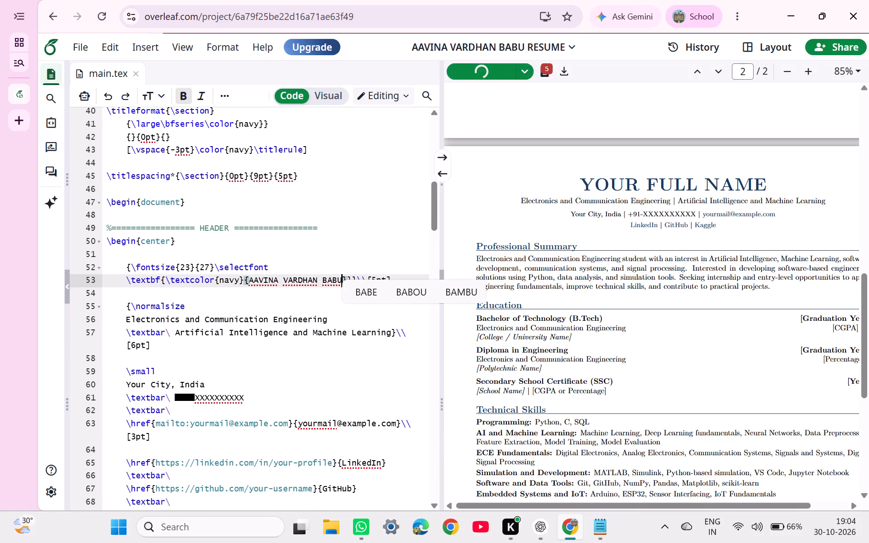
pyautogui.scroll(-1, 308, 363)
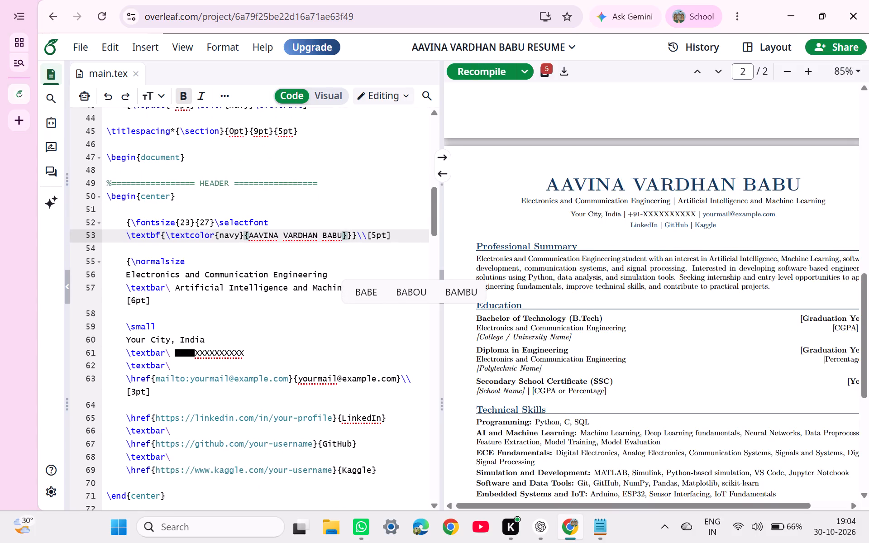
# Replace the Your City placeholder in the resume header's location line with Anantapur, keeping India after it.
pyautogui.click(168, 340)
pyautogui.press('BackSpace')
pyautogui.press('BackSpace')
pyautogui.press('BackSpace')
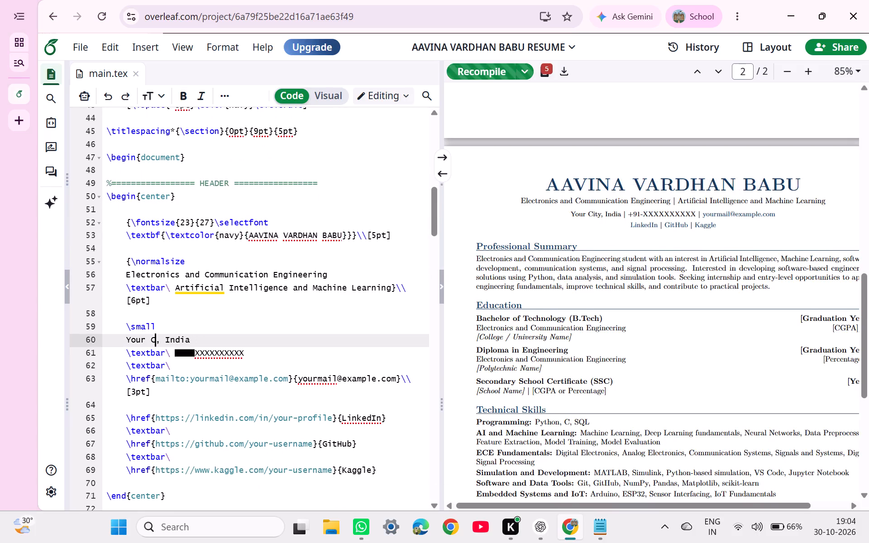
pyautogui.press('BackSpace')
pyautogui.press('BackSpace')
pyautogui.press('BackSpace')
pyautogui.press('BackSpace')
pyautogui.press('BackSpace')
pyautogui.press('BackSpace')
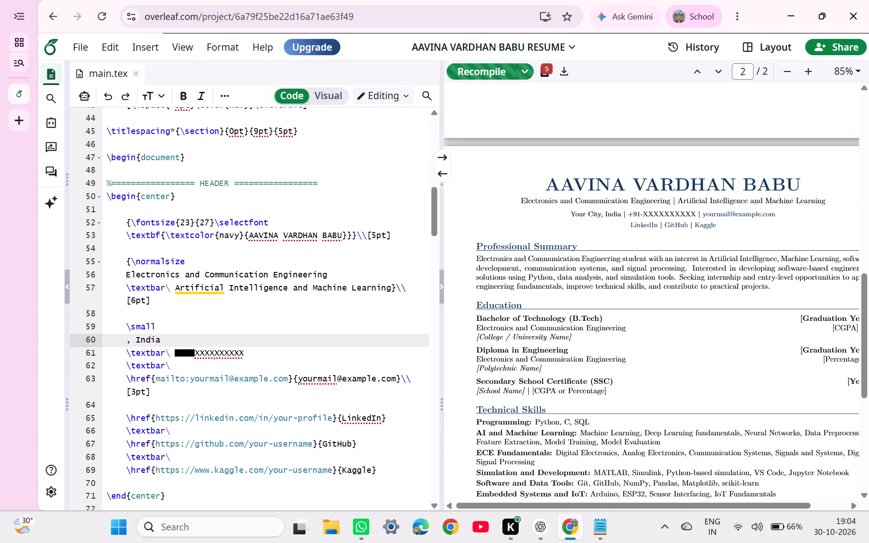
pyautogui.write('AN')
pyautogui.press('BackSpace')
pyautogui.write('nan')
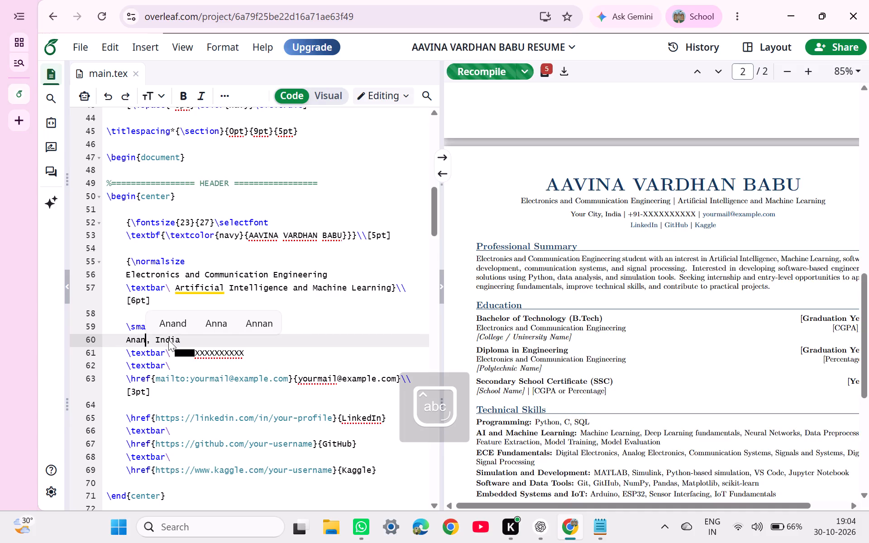
pyautogui.write('ta')
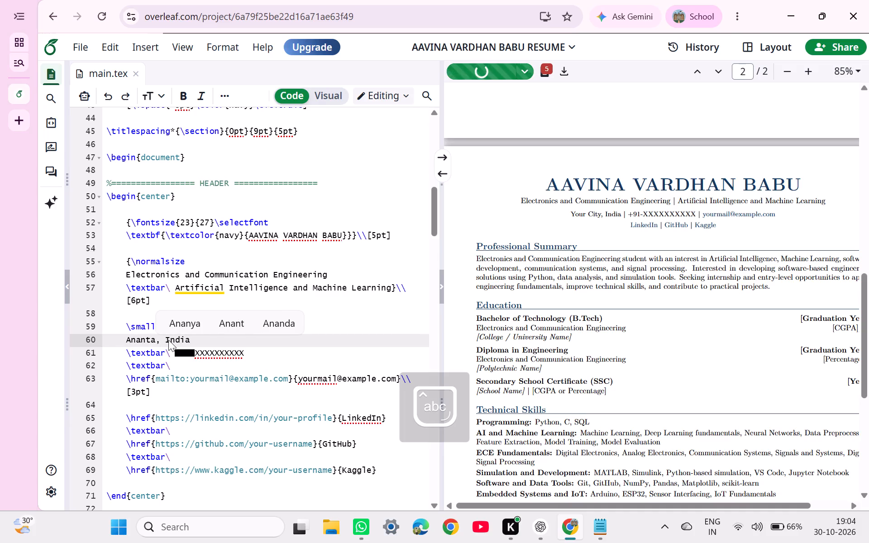
pyautogui.write('pur')
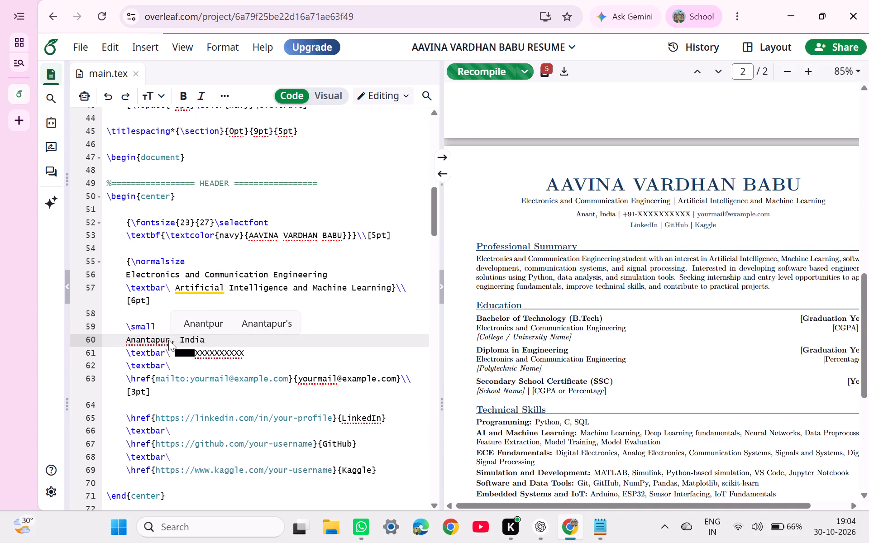
# Add the state Andhra Pradesh between Anantapur and India in the header's location line, separated by a comma.
pyautogui.write(', N')
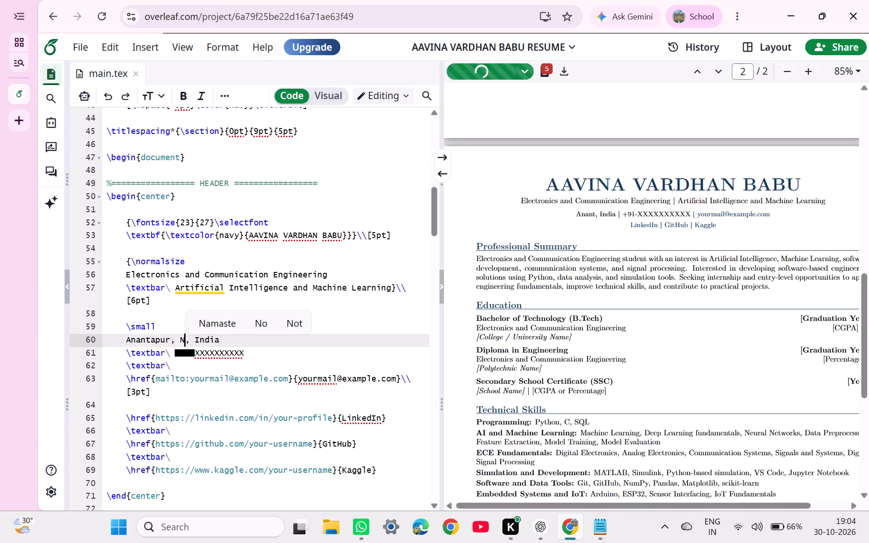
pyautogui.hotkey('shift', 'BackSpace')
pyautogui.write('Andhar')
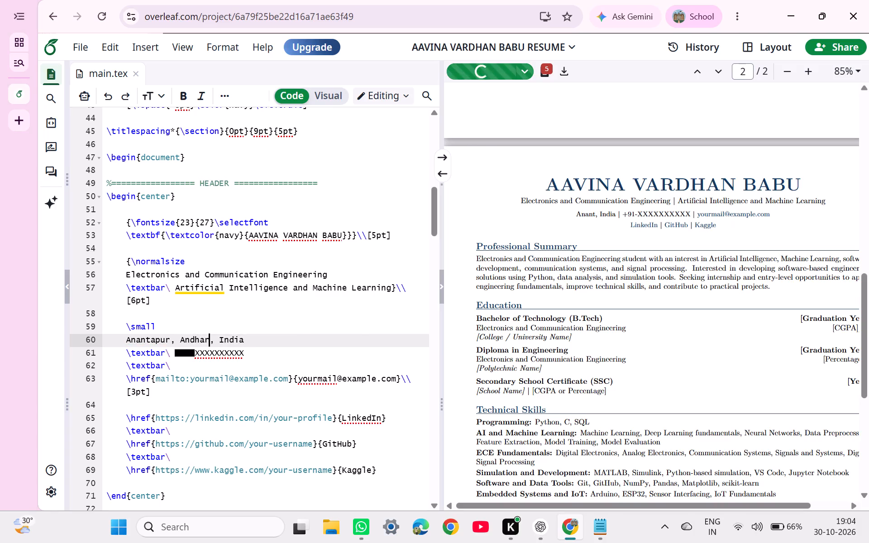
pyautogui.press('space')
pyautogui.press('BackSpace')
pyautogui.press('BackSpace')
pyautogui.press('BackSpace')
pyautogui.write('ra')
pyautogui.press('space')
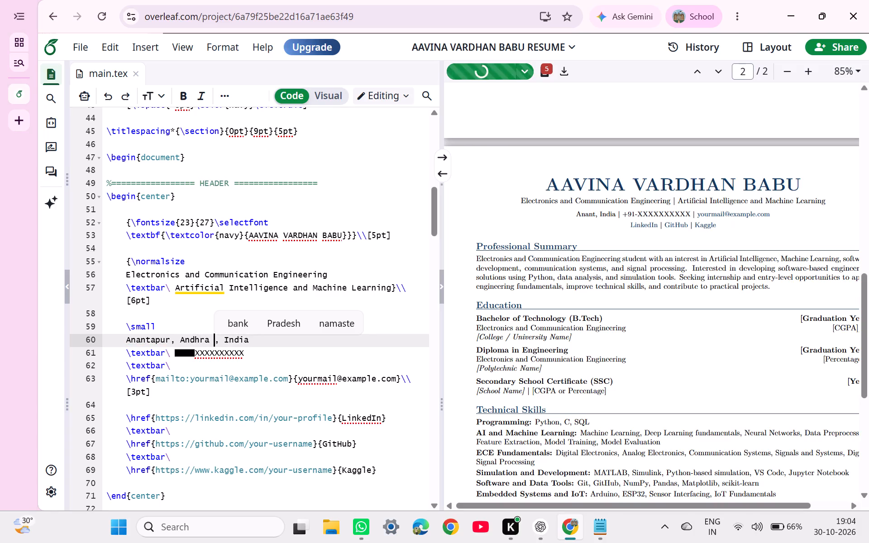
pyautogui.write('Pradesh')
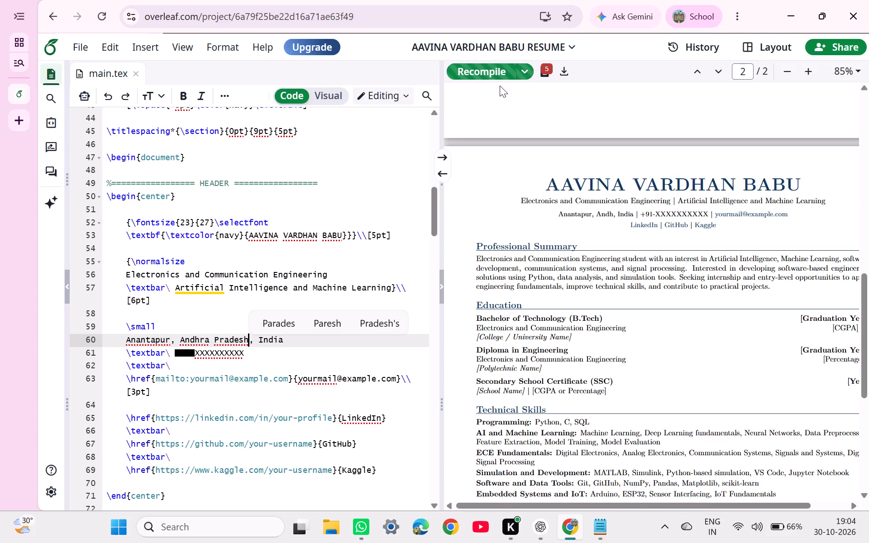
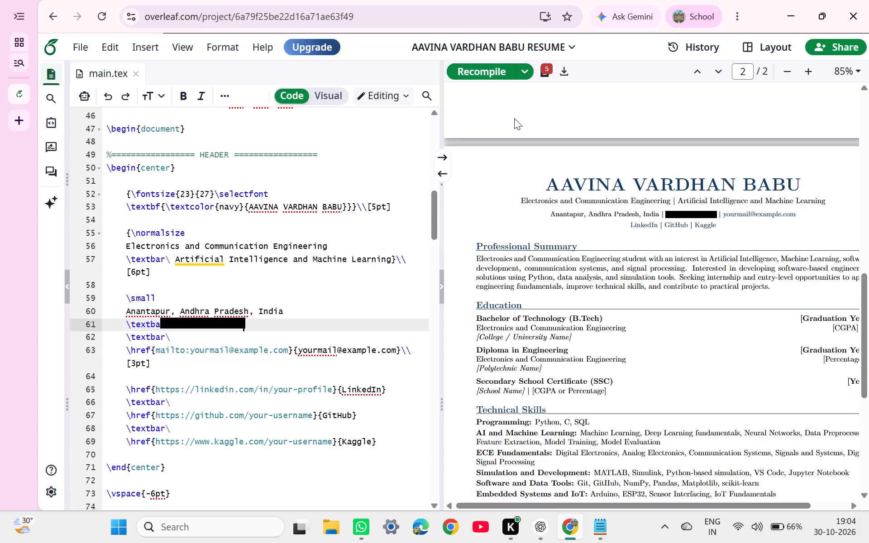
# Toggle the Auto compile option for the resume project.
pyautogui.click(528, 71)
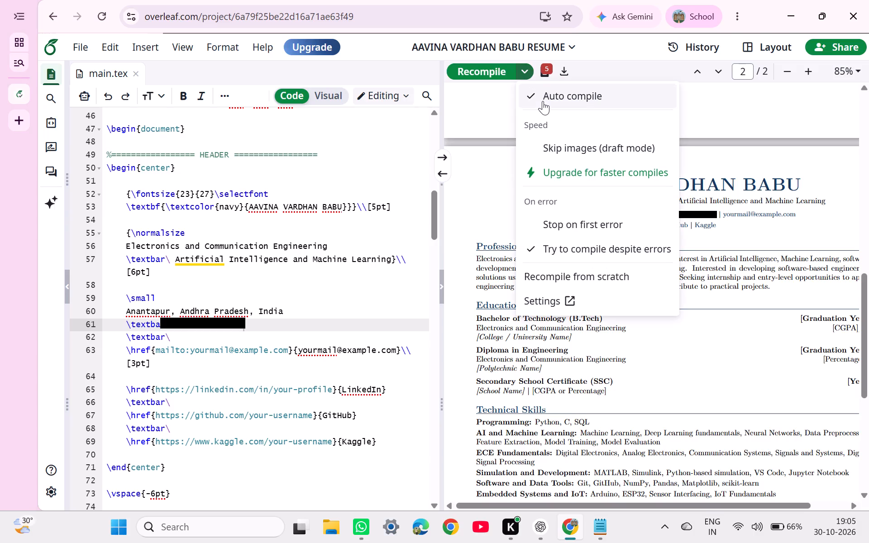
pyautogui.click(543, 101)
pyautogui.click(525, 74)
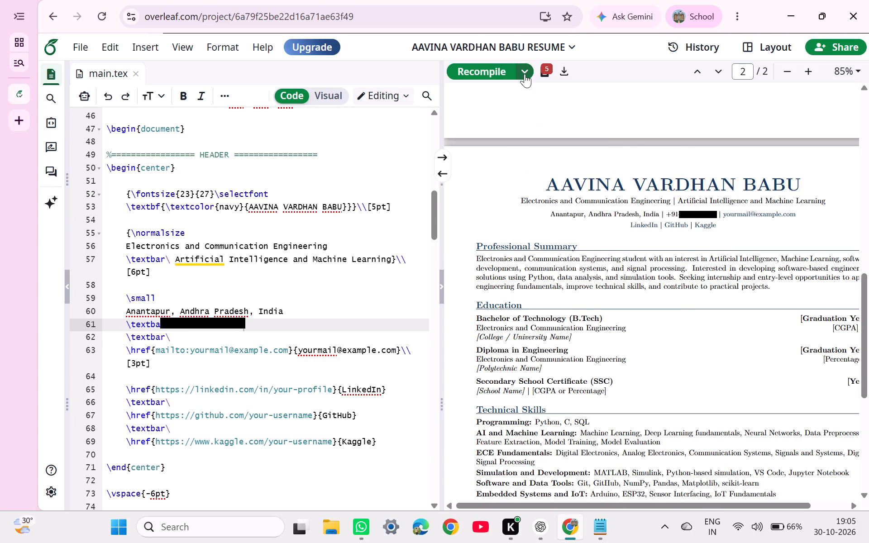
pyautogui.click(506, 89)
# Delete the placeholder e-mail address from the visible text of the mailto link in the resume header source.
pyautogui.click(393, 349)
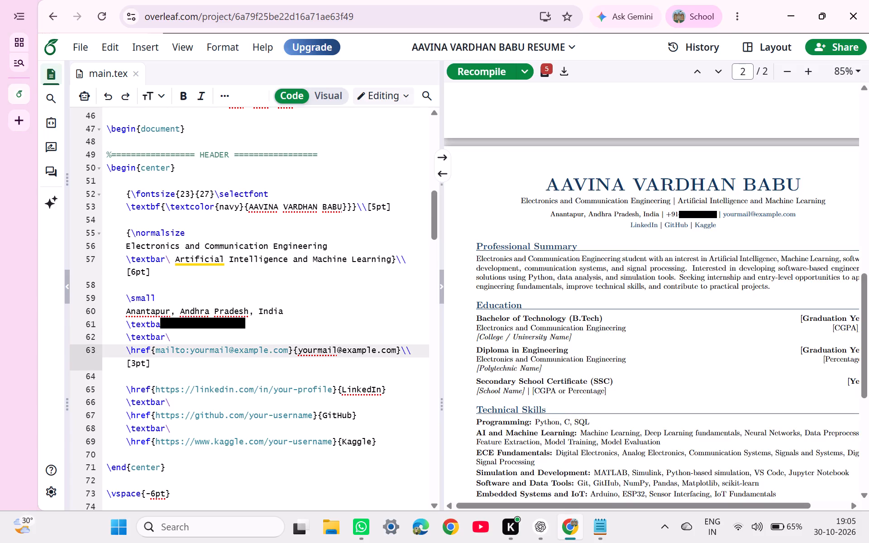
pyautogui.press('Right')
pyautogui.press('Right')
pyautogui.press('Left')
pyautogui.press('BackSpace')
pyautogui.press('BackSpace')
pyautogui.press('BackSpace')
pyautogui.press('BackSpace')
pyautogui.press('BackSpace')
pyautogui.press('BackSpace')
pyautogui.press('BackSpace')
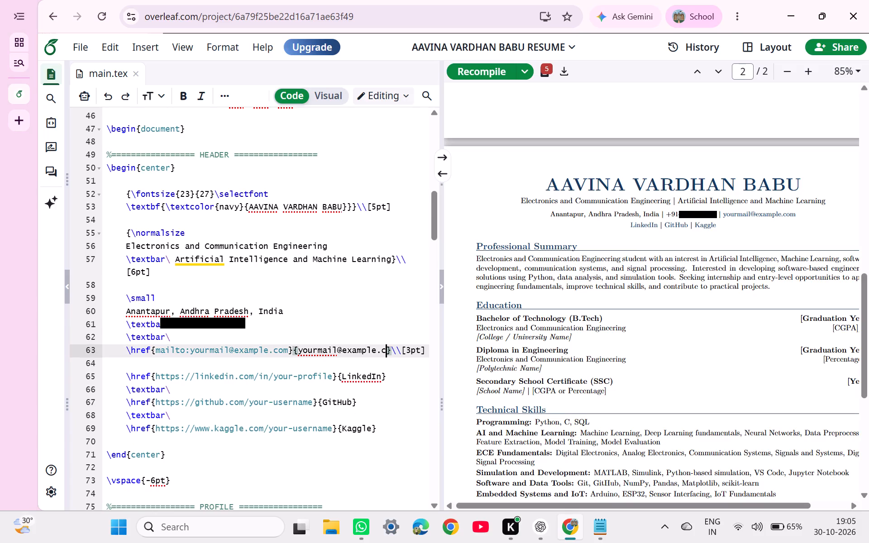
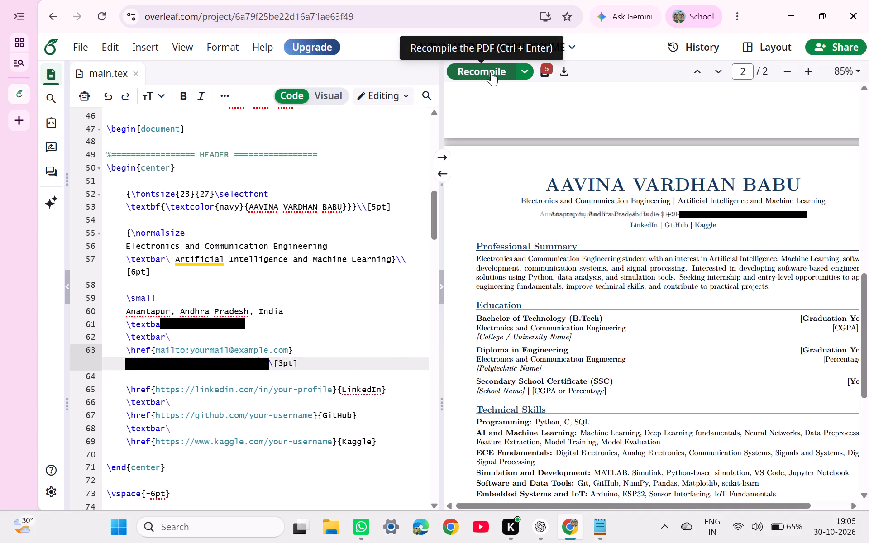
# Turn on automatic compilation for the resume project.
pyautogui.click(524, 68)
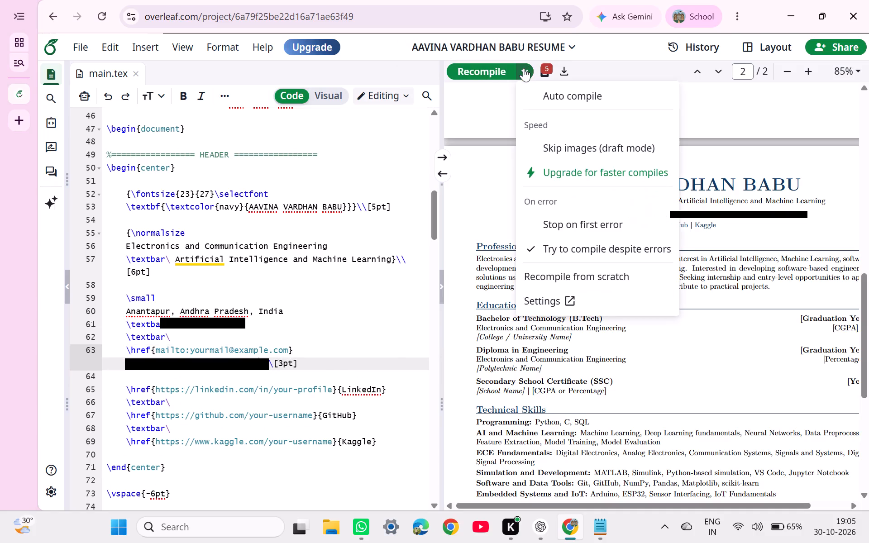
pyautogui.click(539, 88)
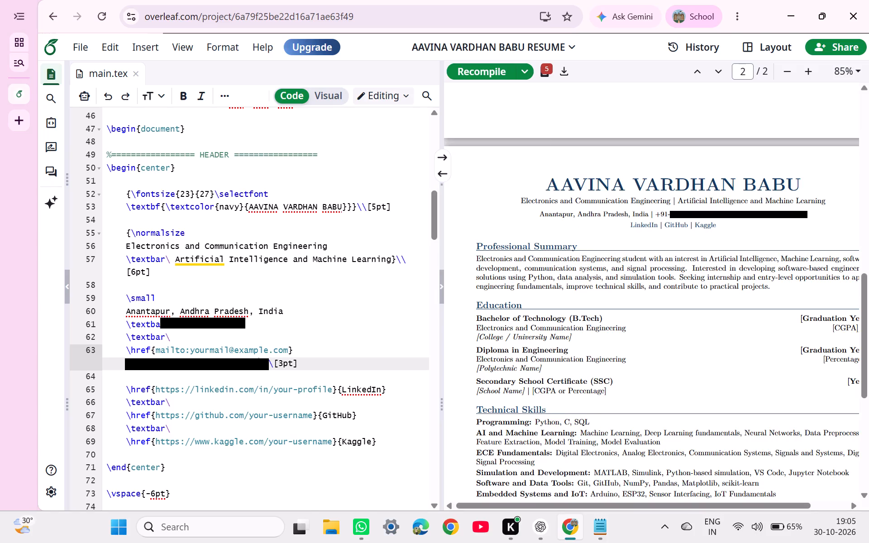
# Open LinkedIn in the owner's personal Chrome profile and go to the owner's own profile page.
pyautogui.click(238, 535)
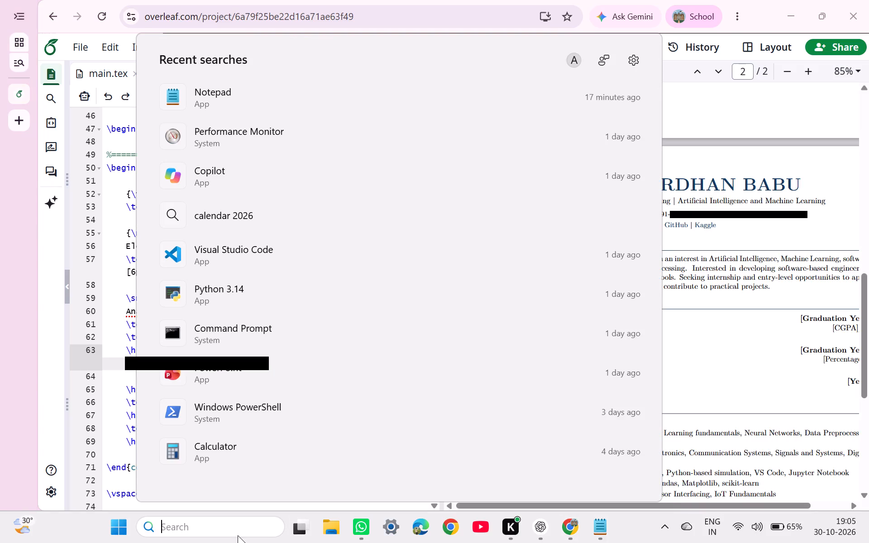
pyautogui.click(462, 527)
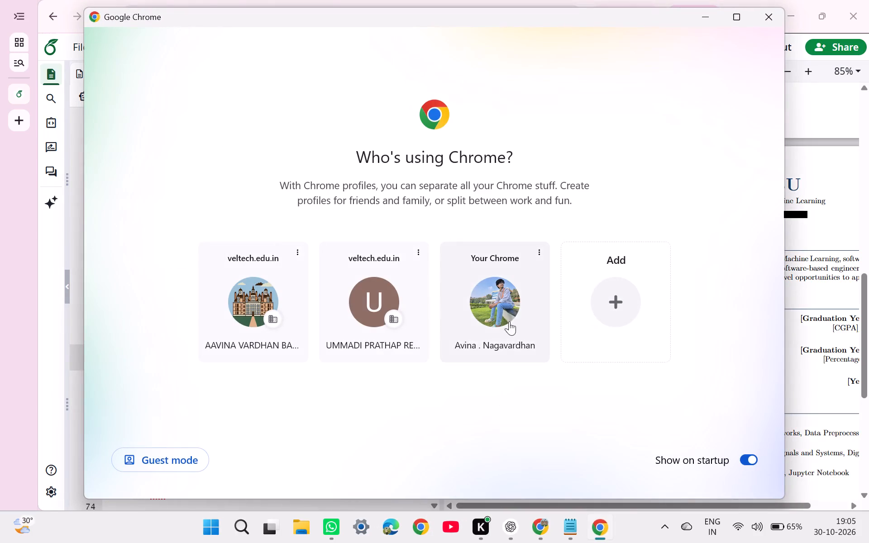
pyautogui.click(509, 321)
pyautogui.write('link')
pyautogui.click(345, 69)
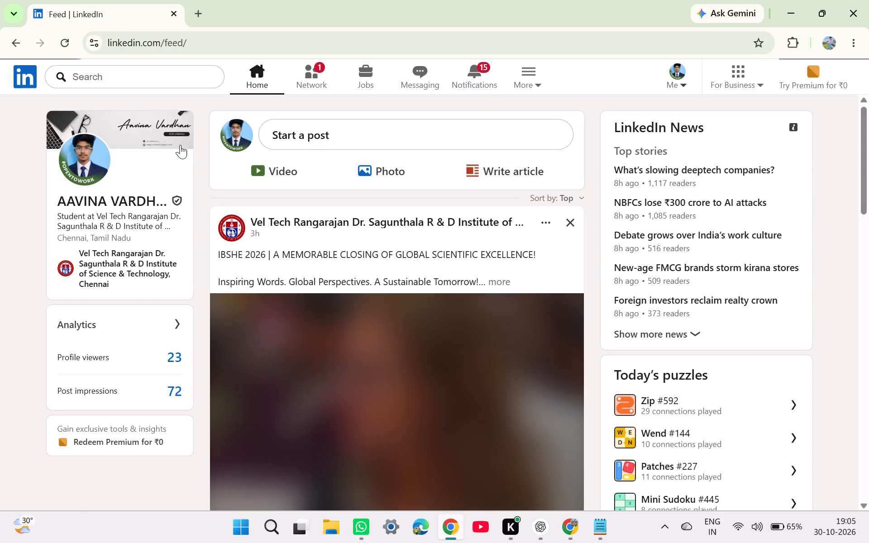
pyautogui.click(80, 160)
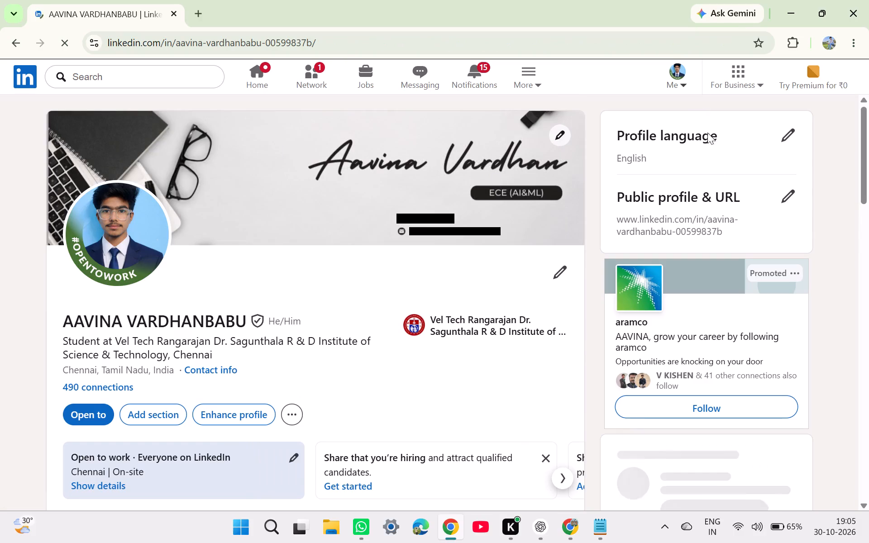
# Copy the public profile URL shown on the LinkedIn profile page.
pyautogui.click(727, 227)
pyautogui.moveTo(727, 227); pyautogui.dragTo(793, 202)
pyautogui.click(793, 202)
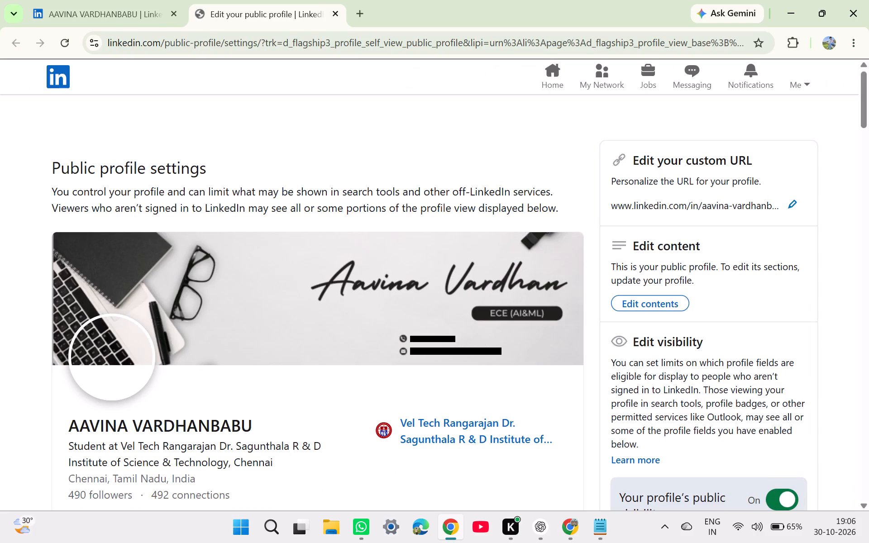
pyautogui.click(336, 14)
pyautogui.hotkey('ctrl', 'c')
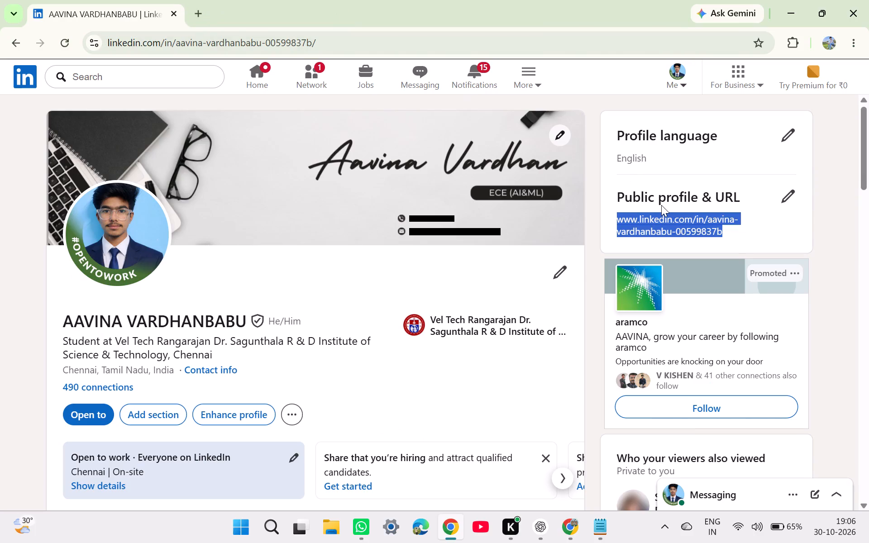
# Switch back to Overleaf and replace the LinkedIn link's visible text in the header source with the copied profile URL.
pyautogui.hotkey('alt', 'Tab')
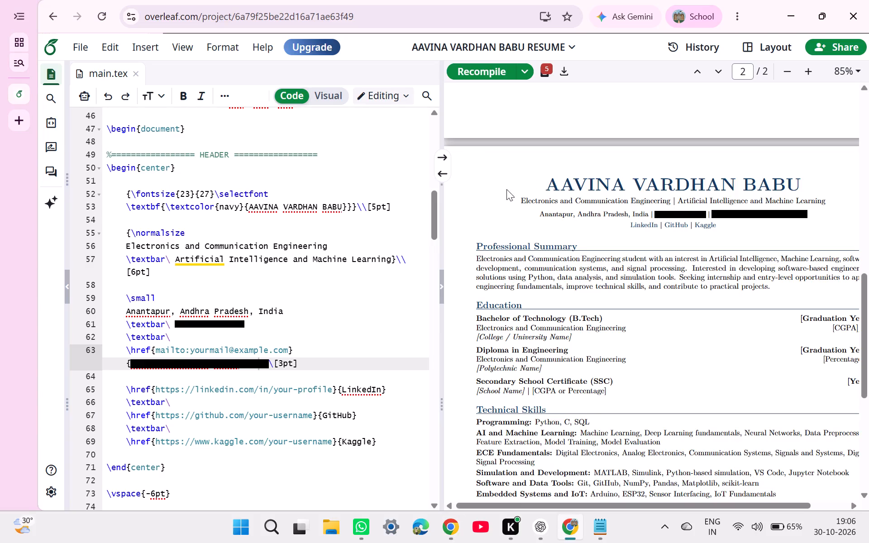
pyautogui.click(375, 393)
pyautogui.press('Right')
pyautogui.press('BackSpace')
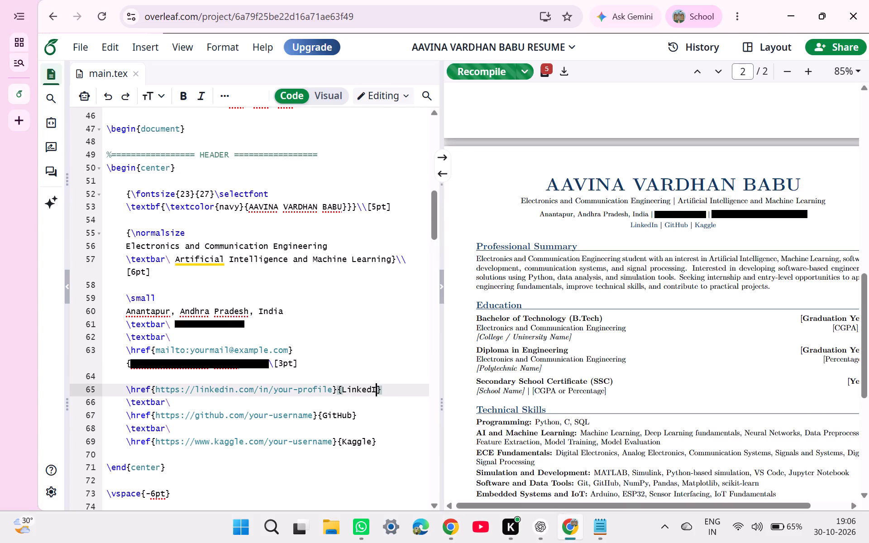
pyautogui.press('BackSpace')
pyautogui.press('BackSpace')
pyautogui.press('BackSpace')
pyautogui.press('BackSpace')
pyautogui.press('BackSpace')
pyautogui.press('BackSpace')
pyautogui.press('BackSpace')
pyautogui.hotkey('ctrl', 'v')
# Remove the extra line breaks between the pasted LinkedIn URL and its closing brace, and recompile the PDF.
pyautogui.scroll(-1, 751, 287)
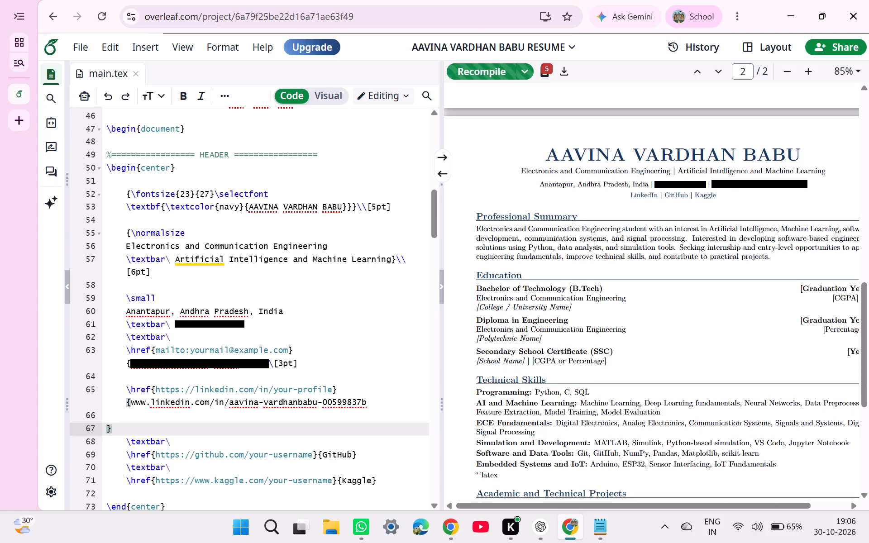
pyautogui.scroll(-1, 751, 287)
pyautogui.scroll(-1, 386, 281)
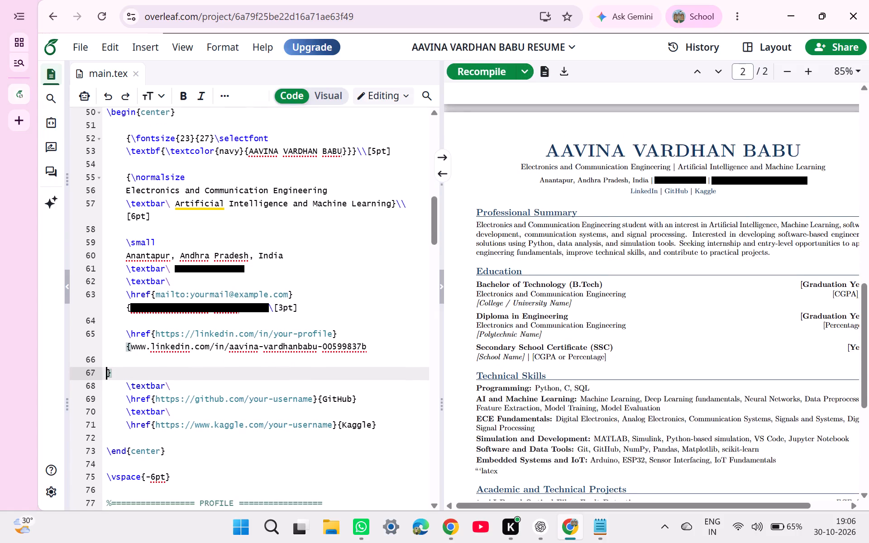
pyautogui.scroll(-1, 386, 281)
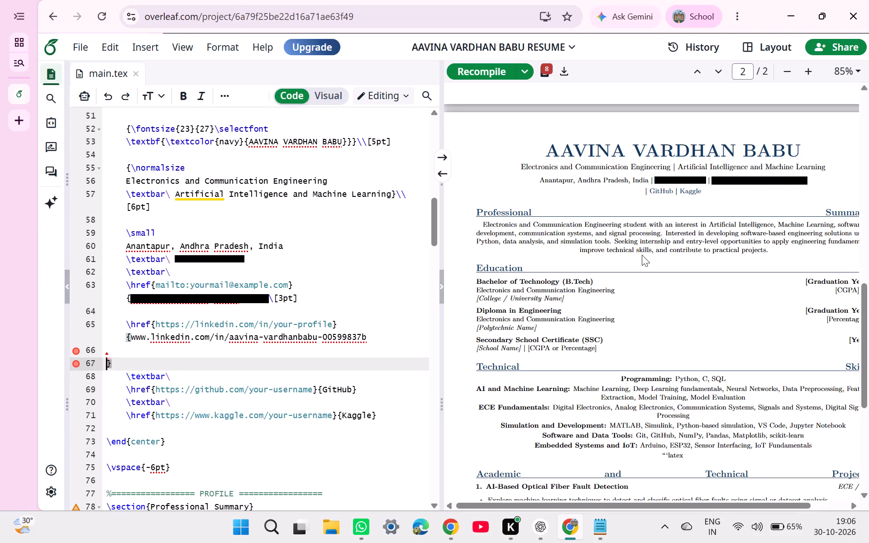
pyautogui.hscroll(-1, 642, 255)
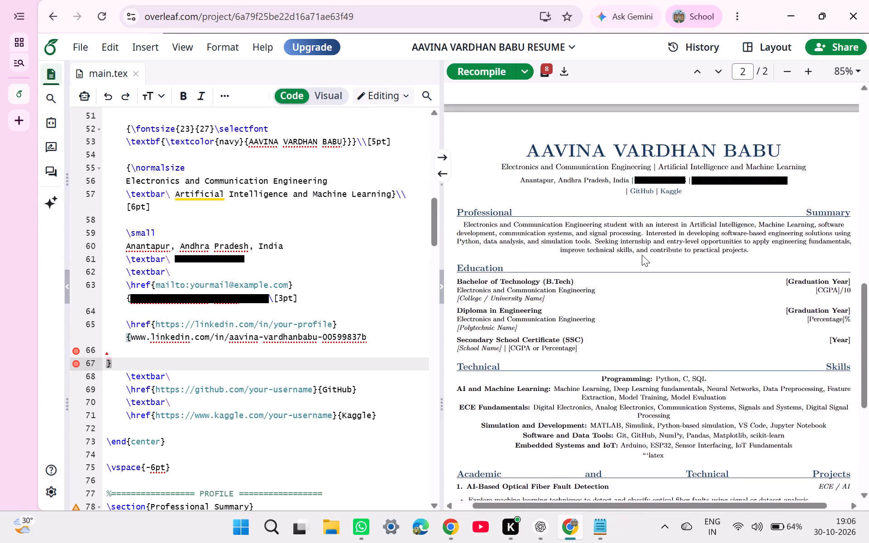
pyautogui.hscroll(-1, 642, 255)
pyautogui.press('BackSpace')
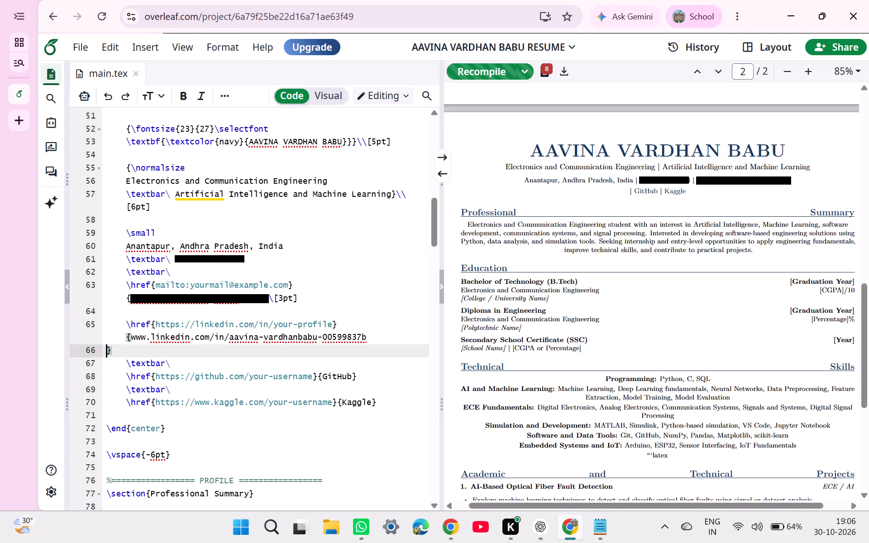
pyautogui.press('BackSpace')
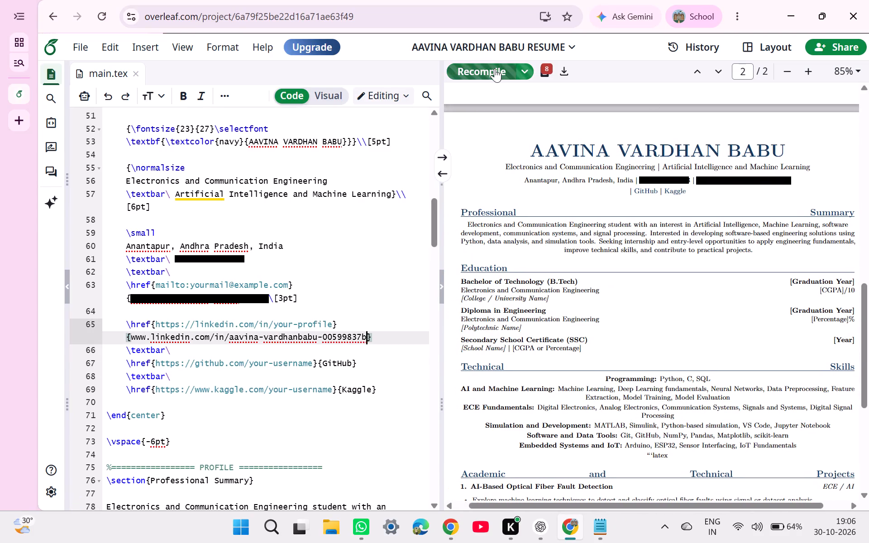
pyautogui.click(495, 68)
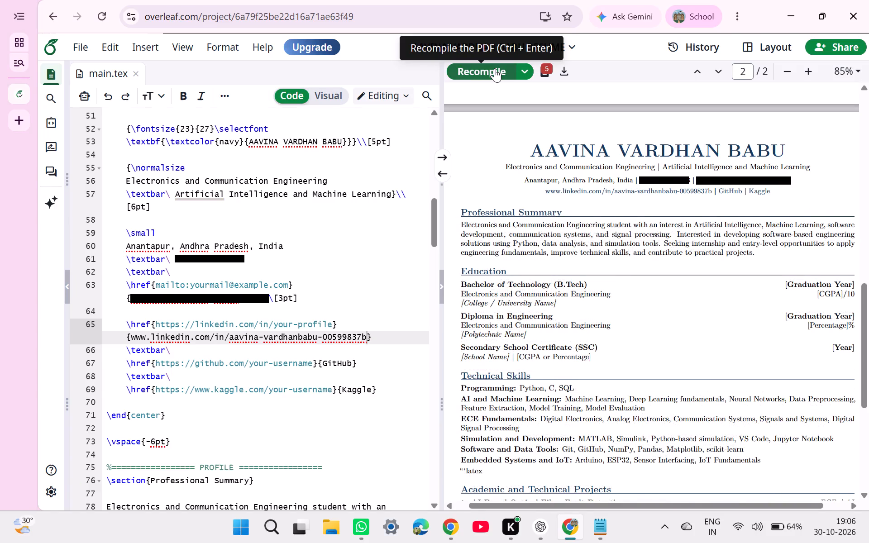
# Open GitHub Desktop and look for the owner's GitHub profile details.
pyautogui.click(281, 530)
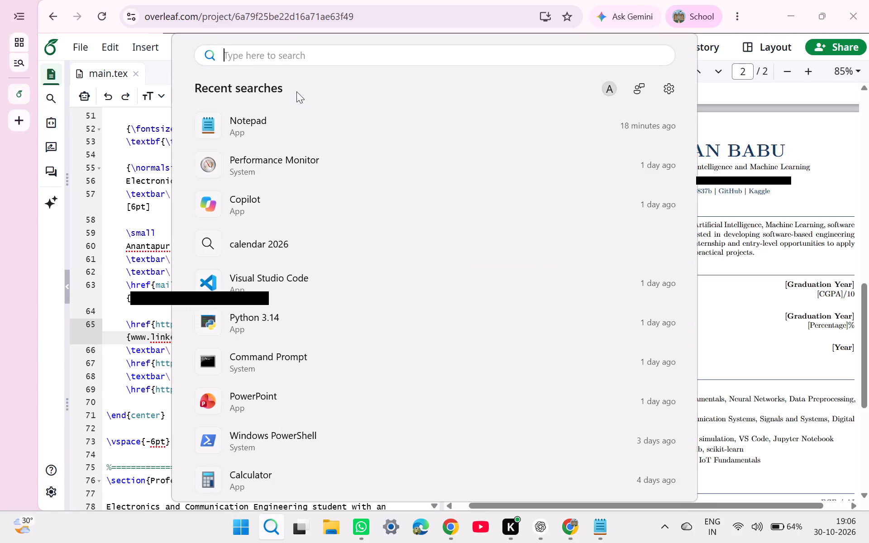
pyautogui.write('git')
pyautogui.click(327, 173)
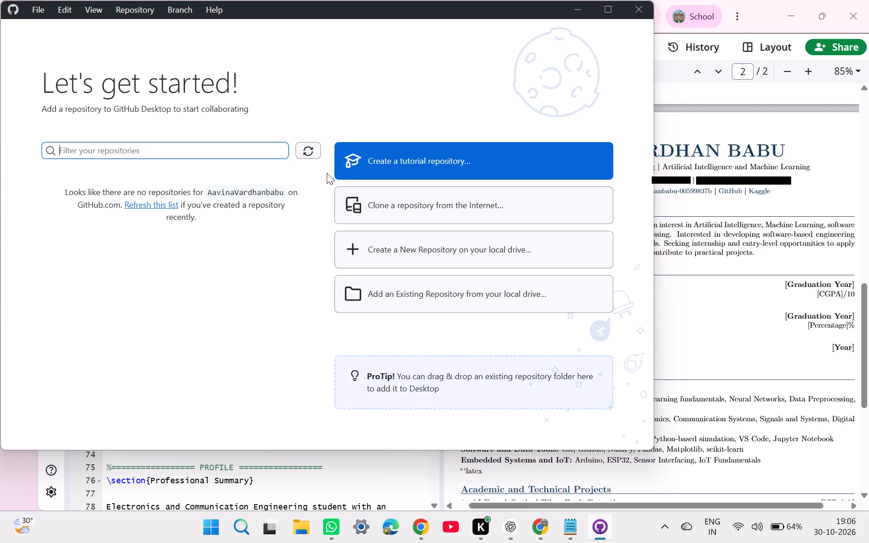
pyautogui.click(28, 10)
pyautogui.click(16, 14)
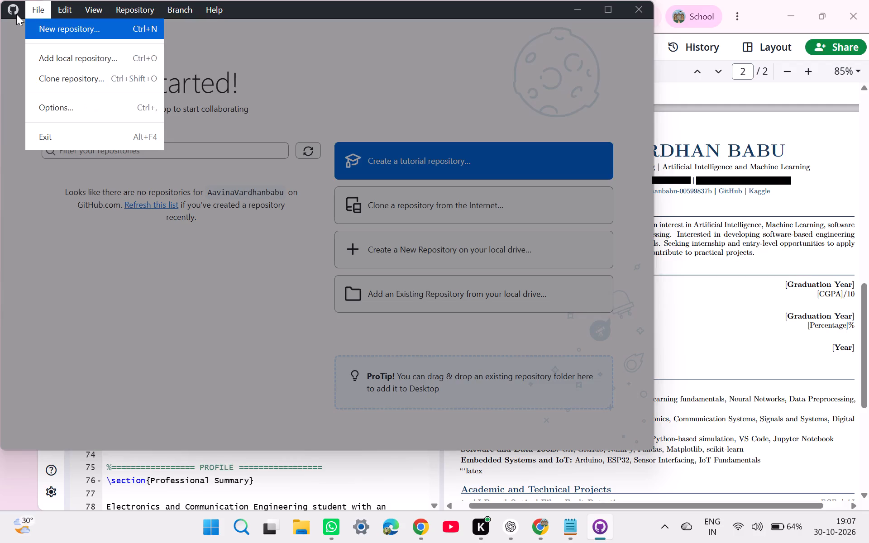
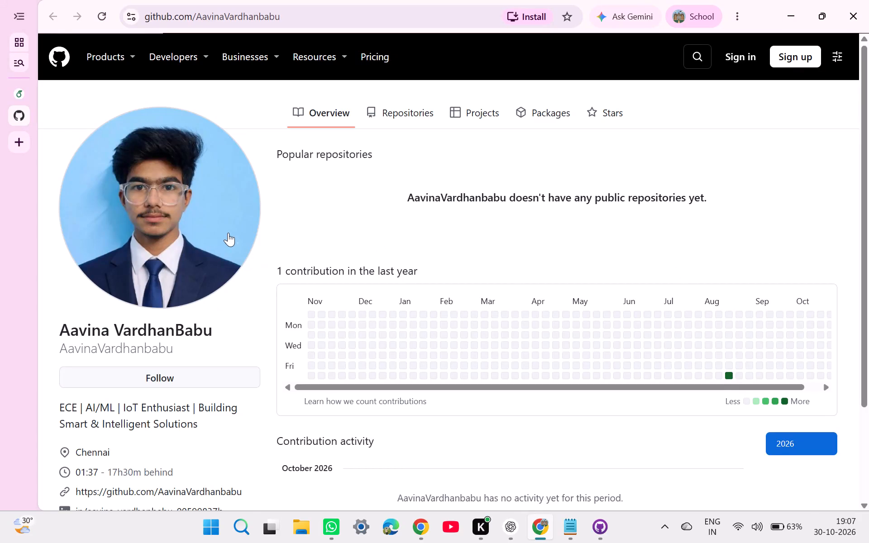
# Copy the GitHub profile URL shown in the contact details of the owner's GitHub profile page.
pyautogui.scroll(-2, 226, 229)
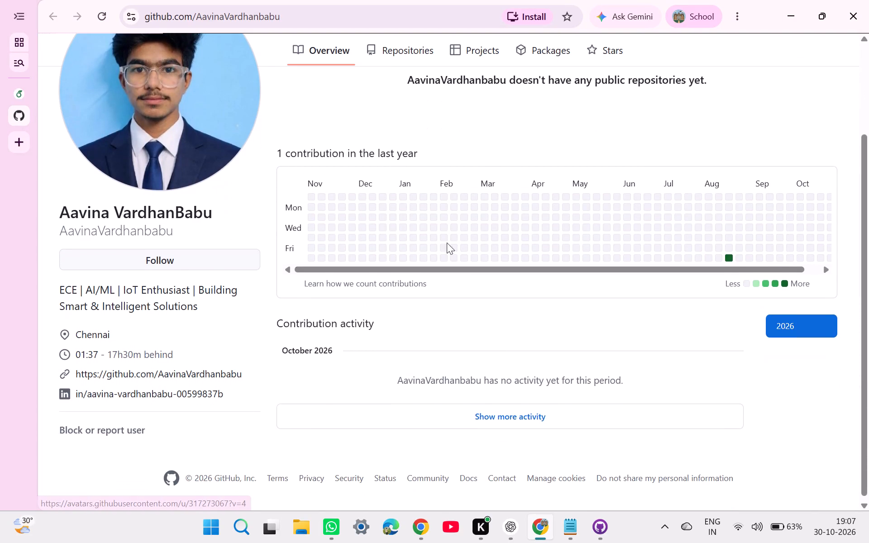
pyautogui.scroll(-2, 473, 267)
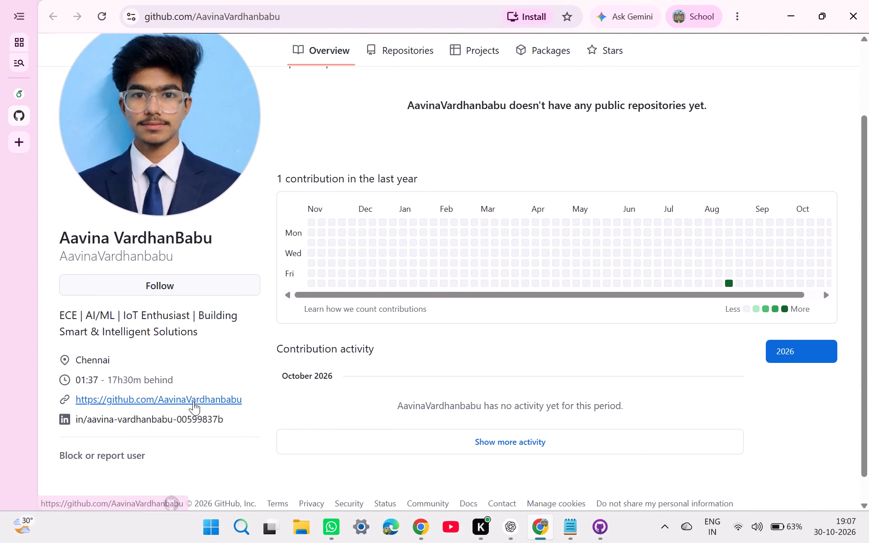
pyautogui.hotkey('ctrl', 'a')
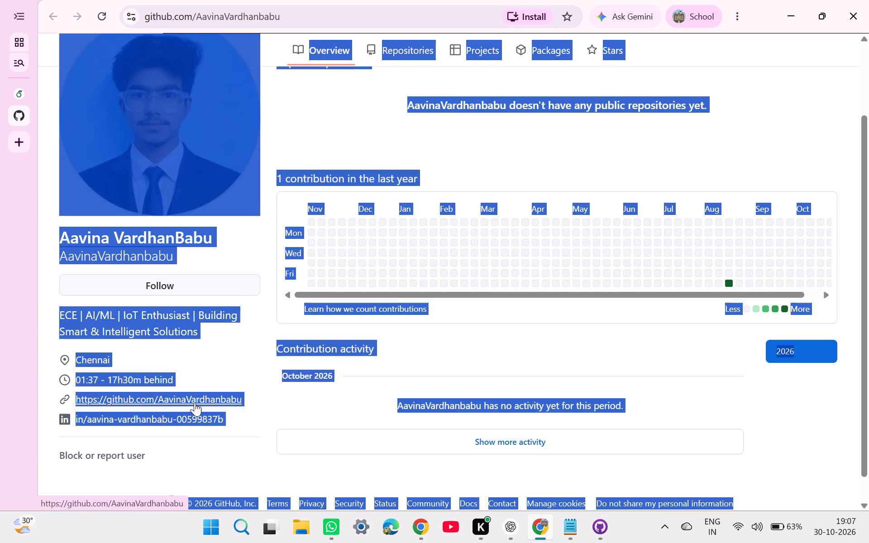
pyautogui.click(195, 402)
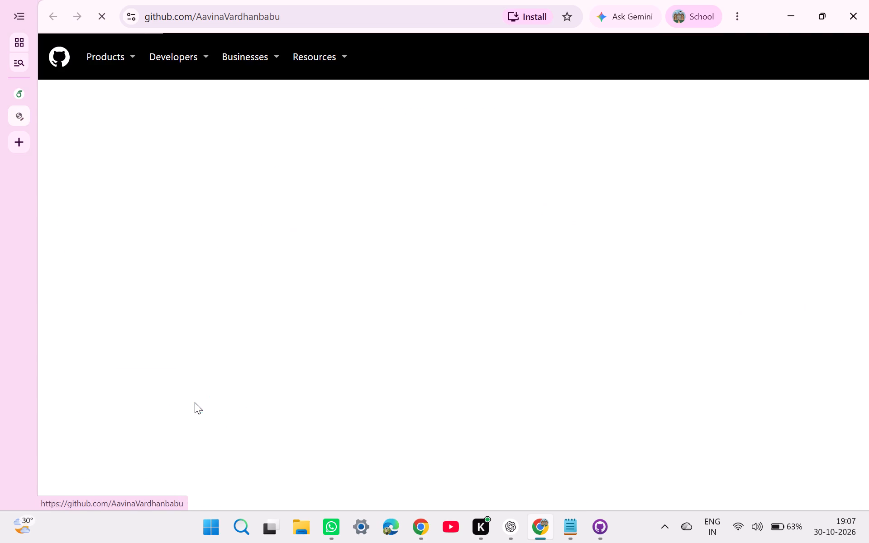
pyautogui.scroll(-3, 193, 431)
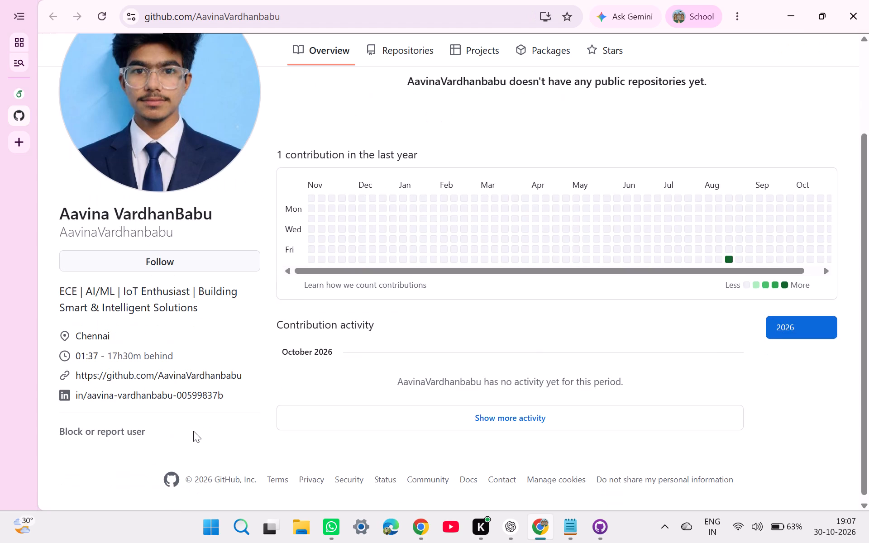
pyautogui.click(193, 375)
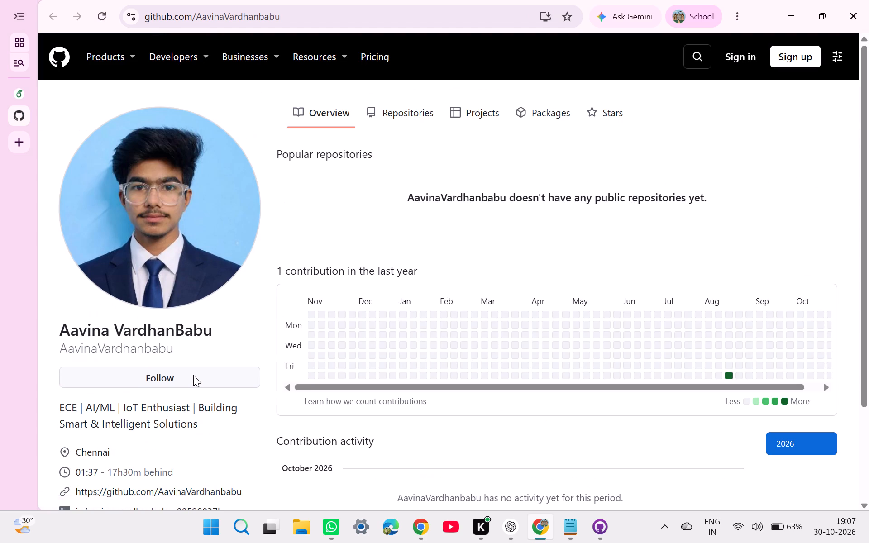
pyautogui.scroll(-1, 193, 375)
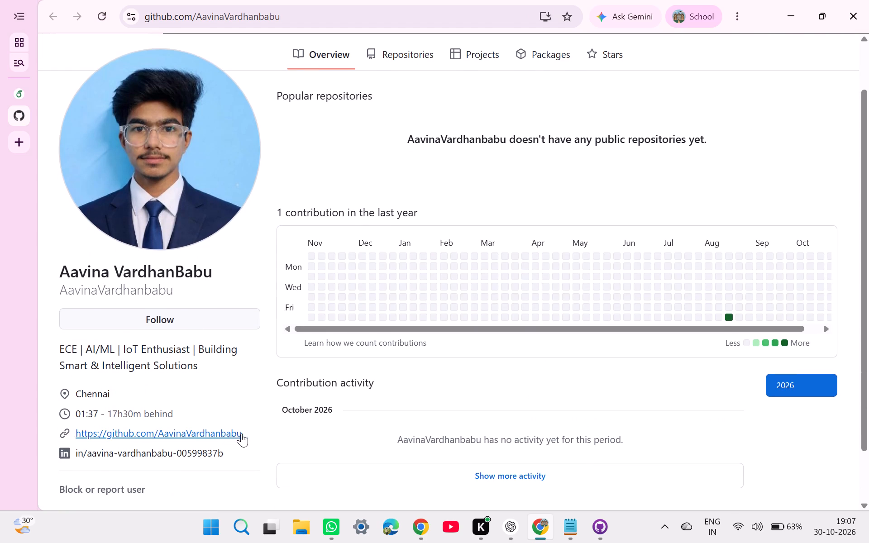
pyautogui.moveTo(244, 432); pyautogui.dragTo(60, 432)
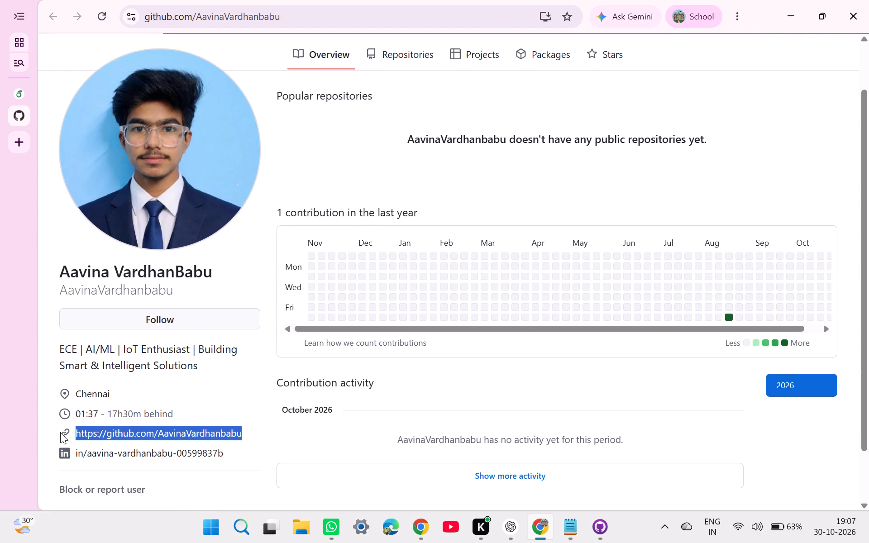
pyautogui.hotkey('ctrl', 'c')
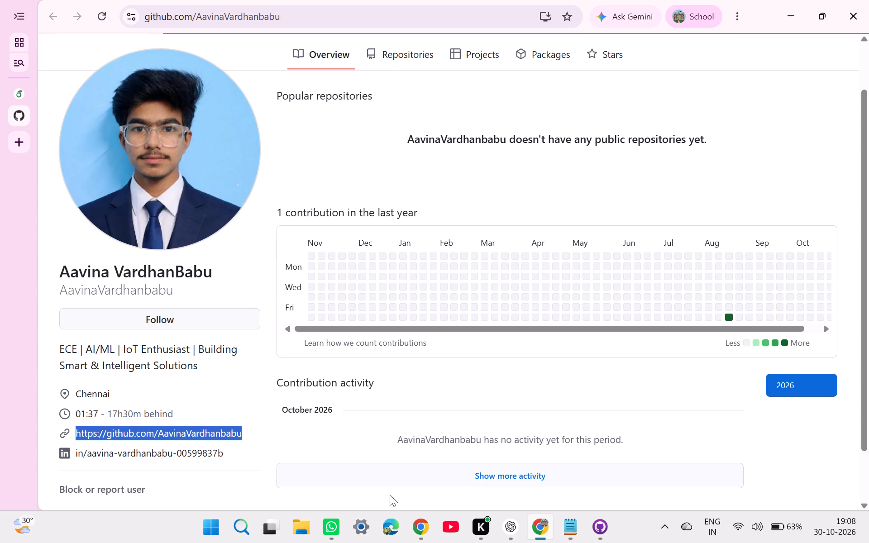
# Switch to Microsoft Edge, load the copied GitHub profile URL to check the link, and close that browser window.
pyautogui.click(390, 522)
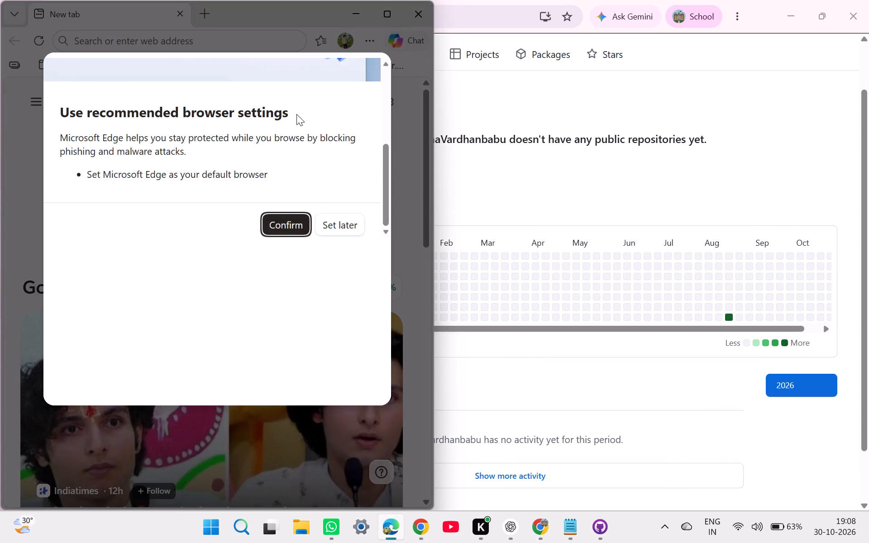
pyautogui.click(364, 75)
pyautogui.hotkey('ctrl', 'v')
pyautogui.press('Return')
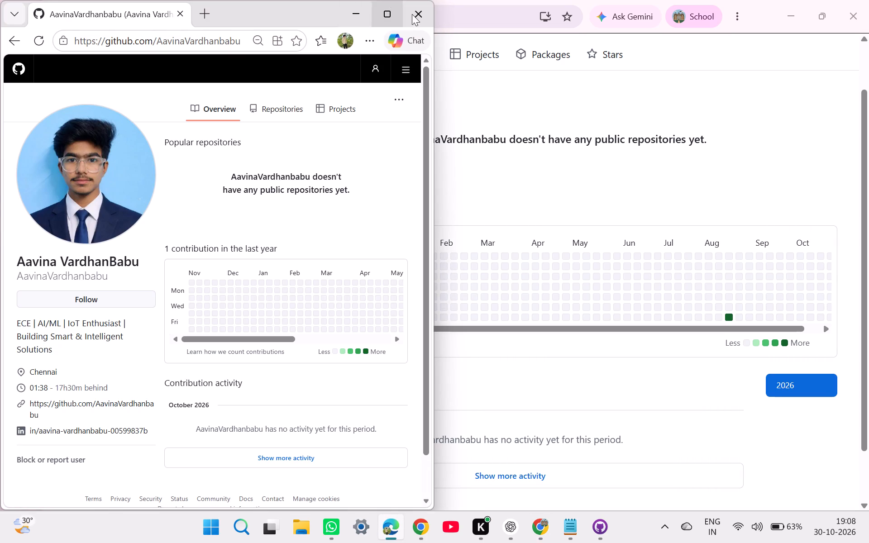
pyautogui.click(413, 16)
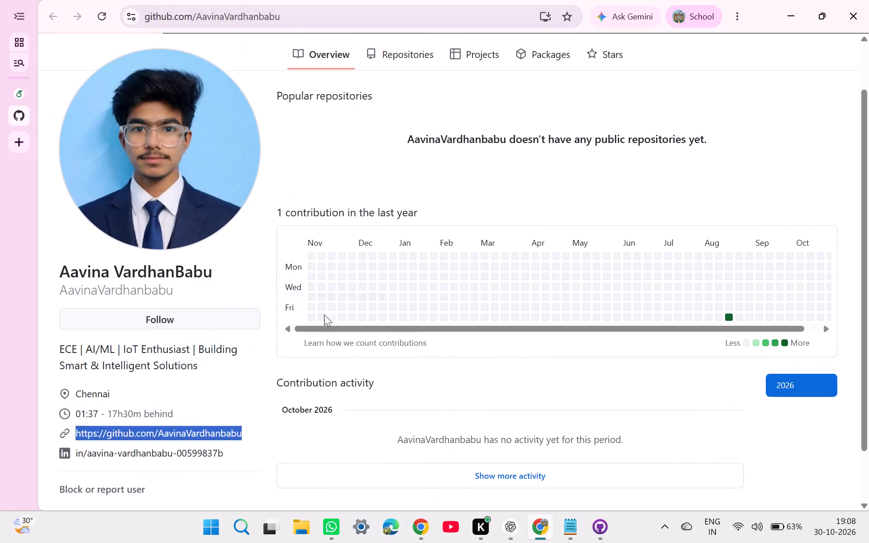
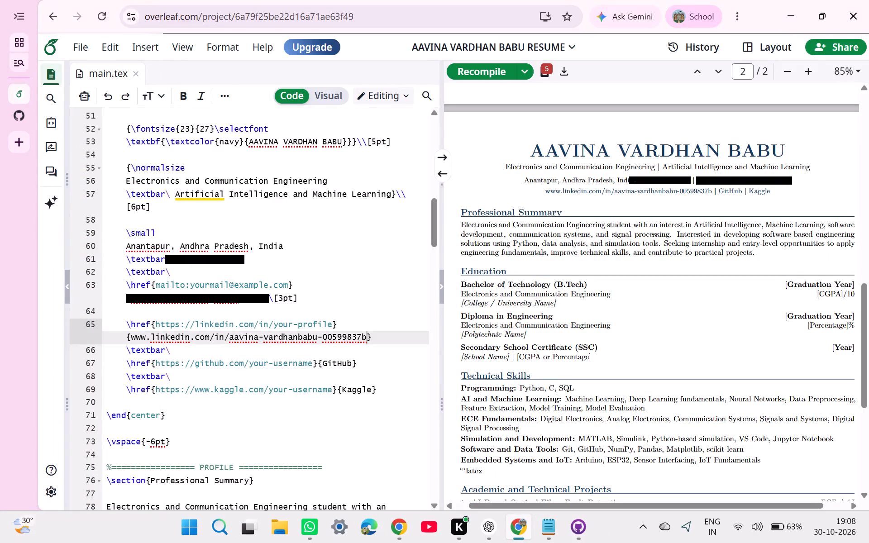
# Replace the GitHub link's display text in the header with the copied GitHub profile URL and recompile the PDF.
pyautogui.click(353, 362)
pyautogui.press('BackSpace')
pyautogui.press('BackSpace')
pyautogui.press('BackSpace')
pyautogui.press('BackSpace')
pyautogui.press('BackSpace')
pyautogui.press('BackSpace')
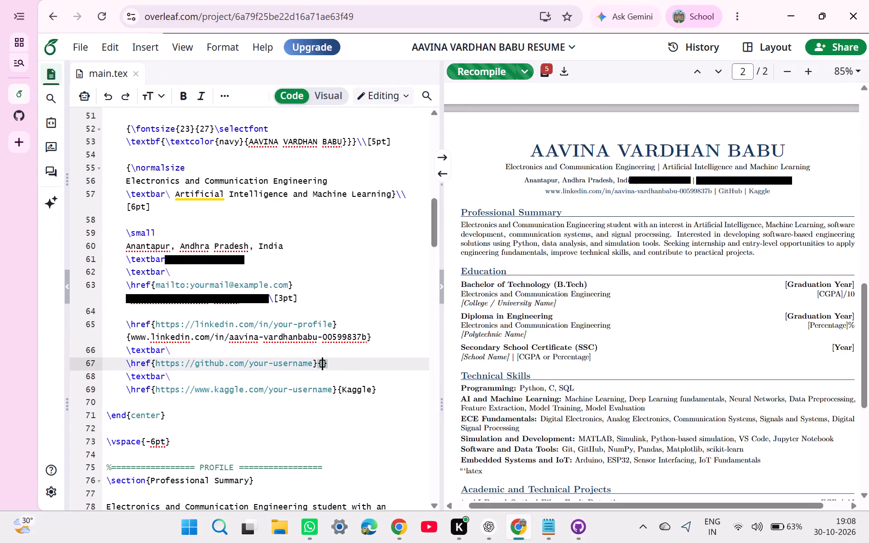
pyautogui.hotkey('ctrl', 'v')
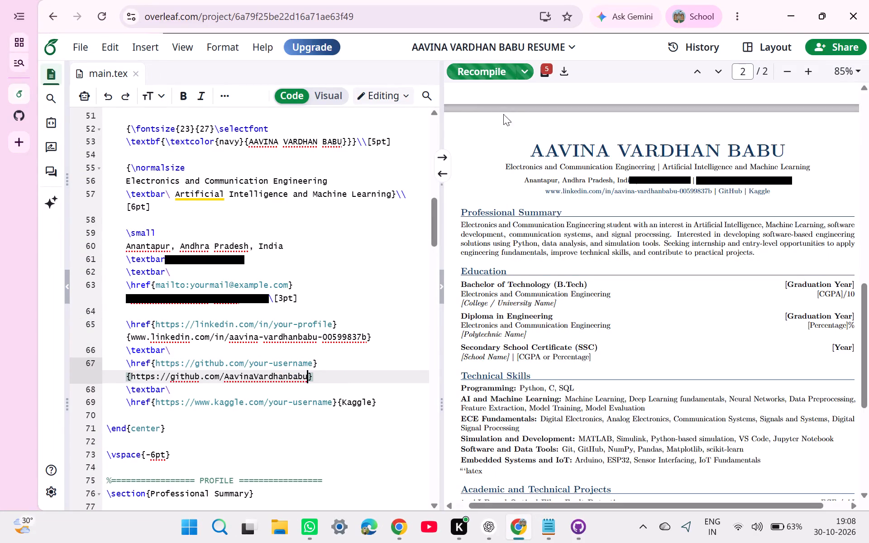
pyautogui.click(478, 74)
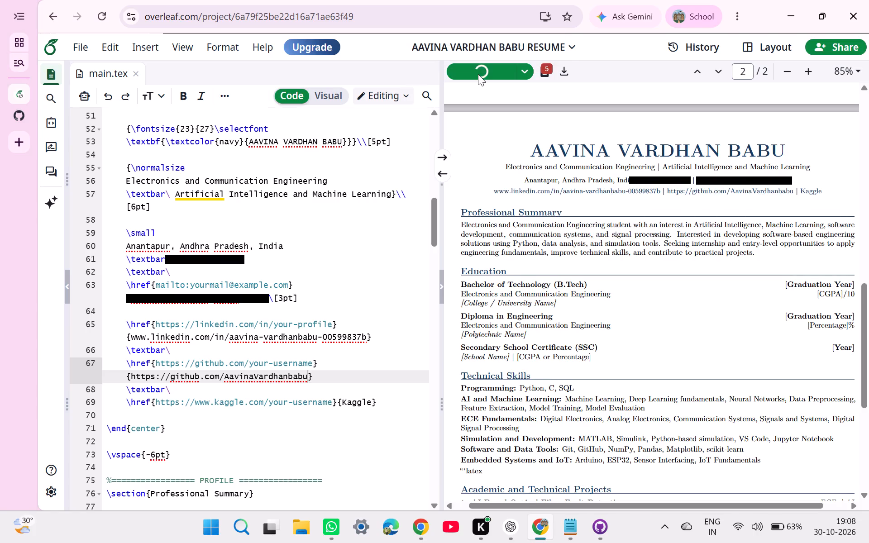
# Delete the Kaggle link line and the \textbar separator before it from the header, and recompile the PDF.
pyautogui.click(386, 401)
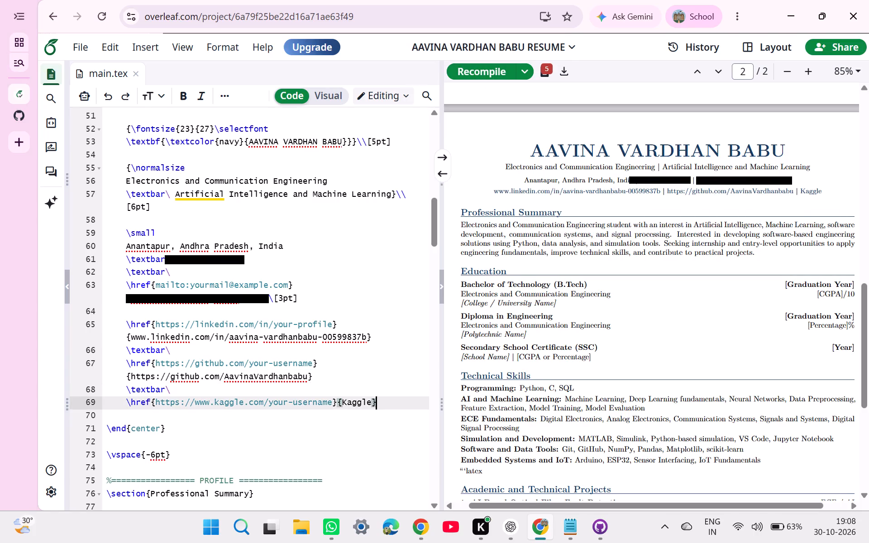
pyautogui.press('BackSpace')
pyautogui.press('BackSpace')
pyautogui.press('BackSpace')
pyautogui.press('BackSpace')
pyautogui.press('BackSpace')
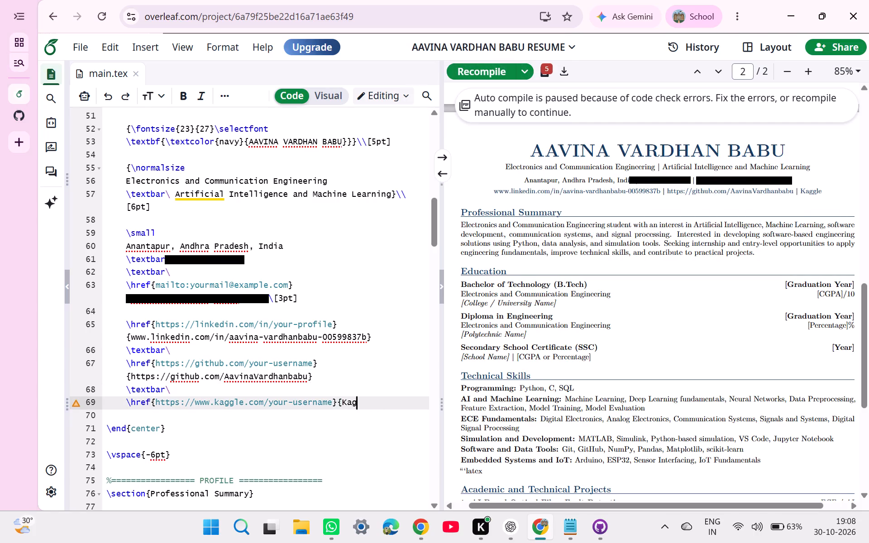
pyautogui.press('BackSpace')
pyautogui.press('BackSpace')
pyautogui.press('BackSpace')
pyautogui.click(472, 63)
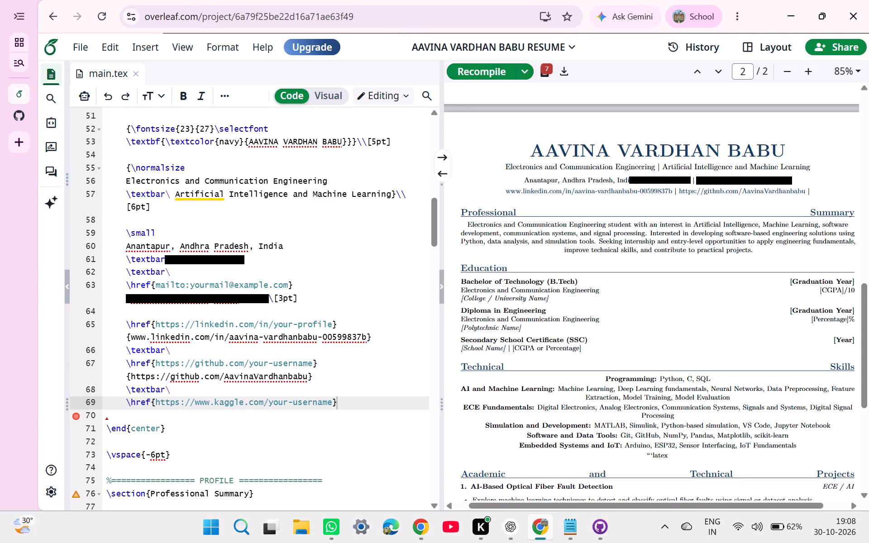
pyautogui.moveTo(349, 403); pyautogui.dragTo(105, 386)
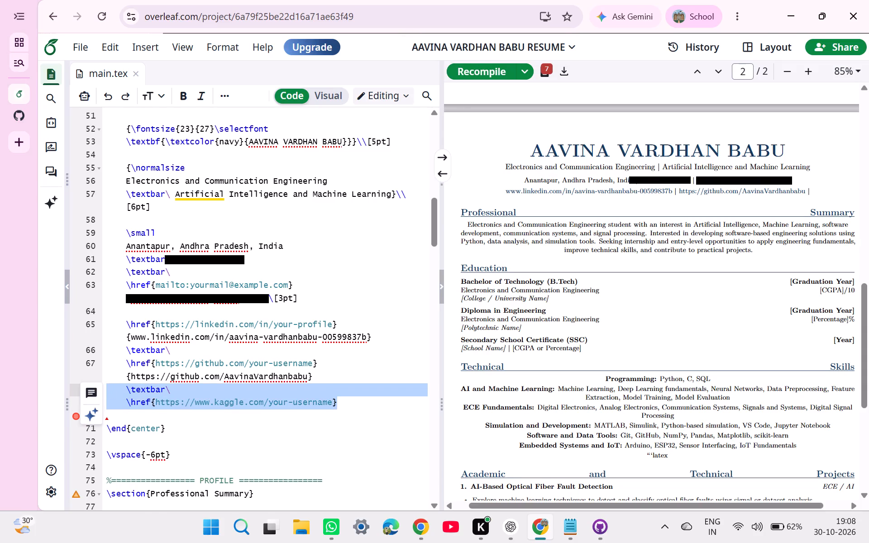
pyautogui.press('BackSpace')
pyautogui.click(475, 66)
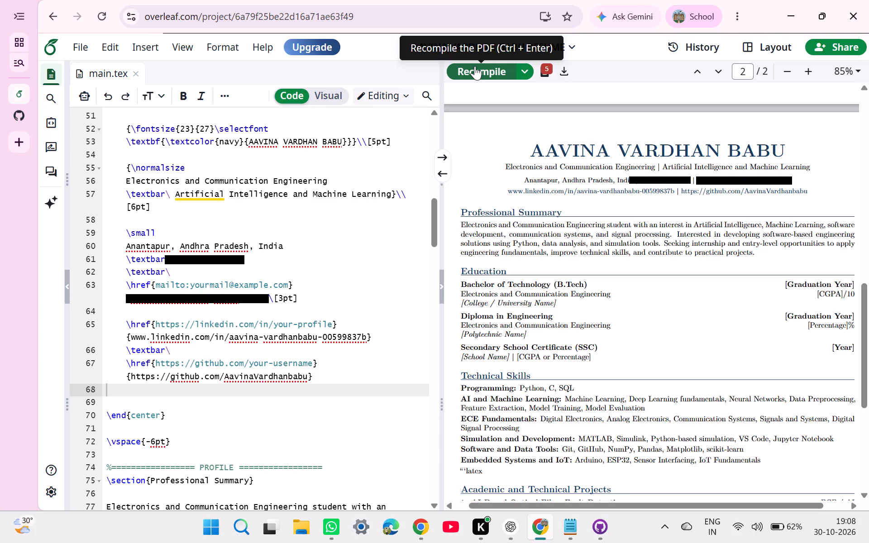
# Remove the \textbar separator in the header tagline, joining "Artificial Intelligence and Machine Learning" onto the "Electronics and Communication Engineering" line.
pyautogui.scroll(1, 318, 210)
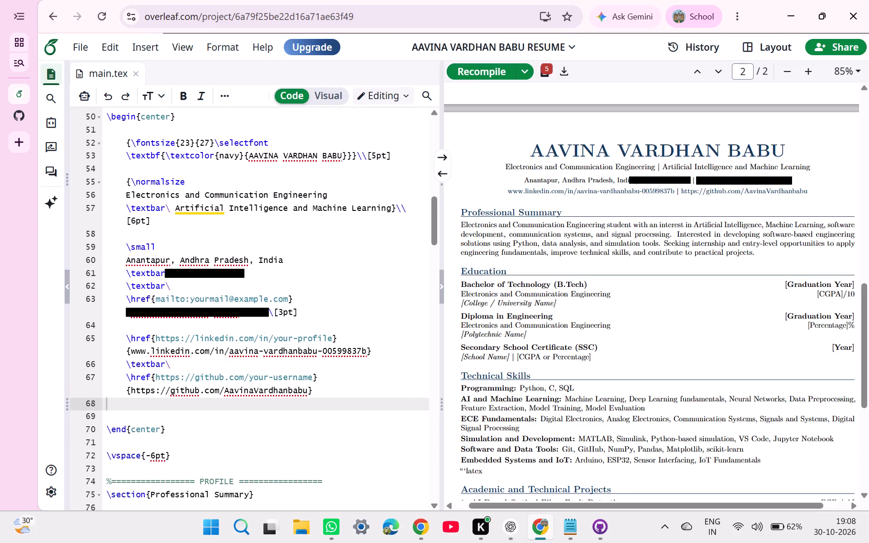
pyautogui.scroll(1, 318, 210)
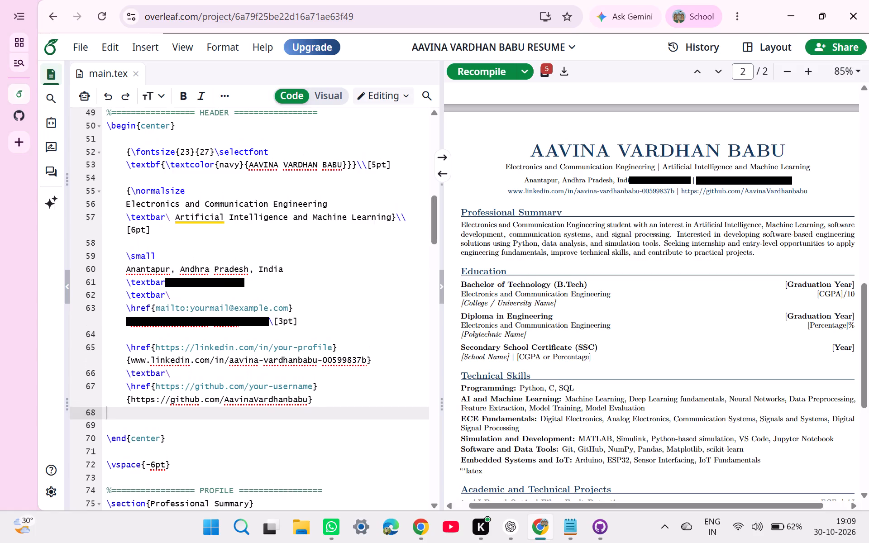
pyautogui.click(173, 219)
pyautogui.press('BackSpace')
pyautogui.press('BackSpace')
pyautogui.press('BackSpace')
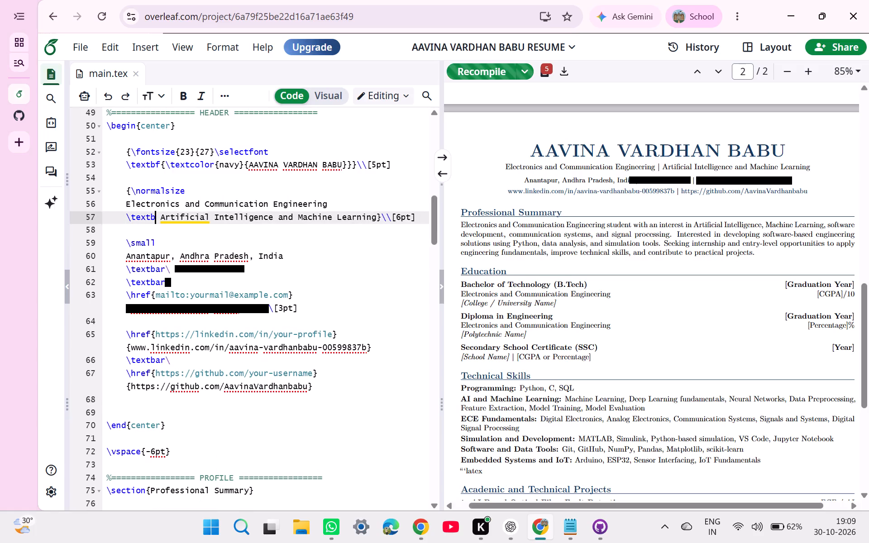
pyautogui.press('BackSpace')
pyautogui.press('BackSpace')
pyautogui.press('BackSpace')
pyautogui.press('BackSpace')
pyautogui.press('BackSpace')
pyautogui.press('BackSpace')
pyautogui.press('BackSpace')
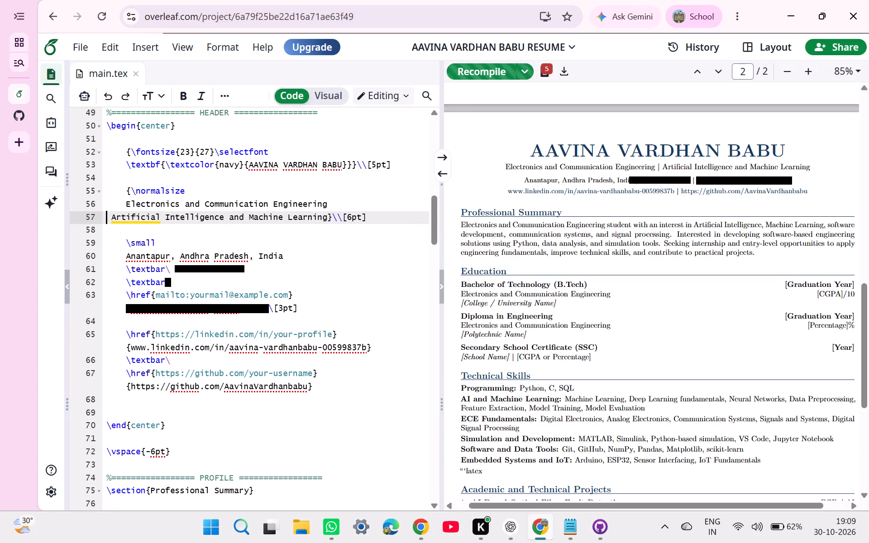
pyautogui.press('BackSpace')
pyautogui.press('Right')
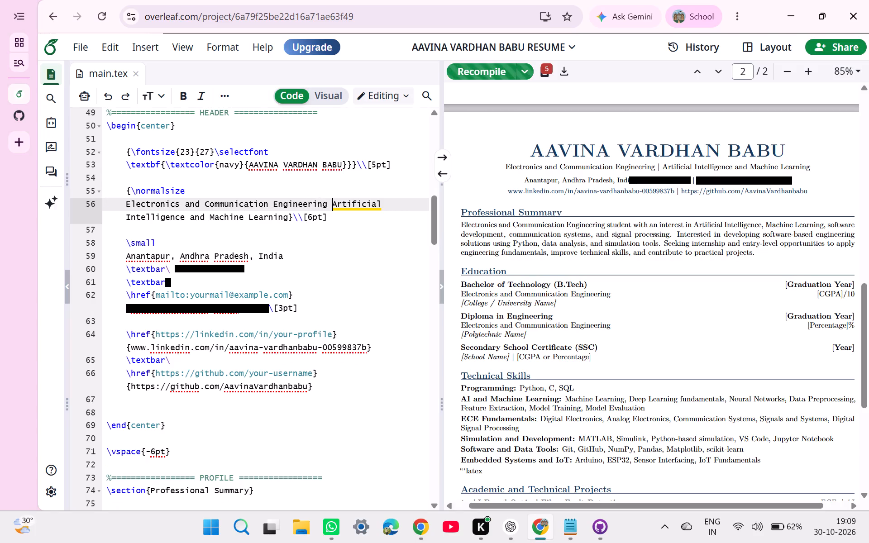
pyautogui.hotkey('ctrl', '9')
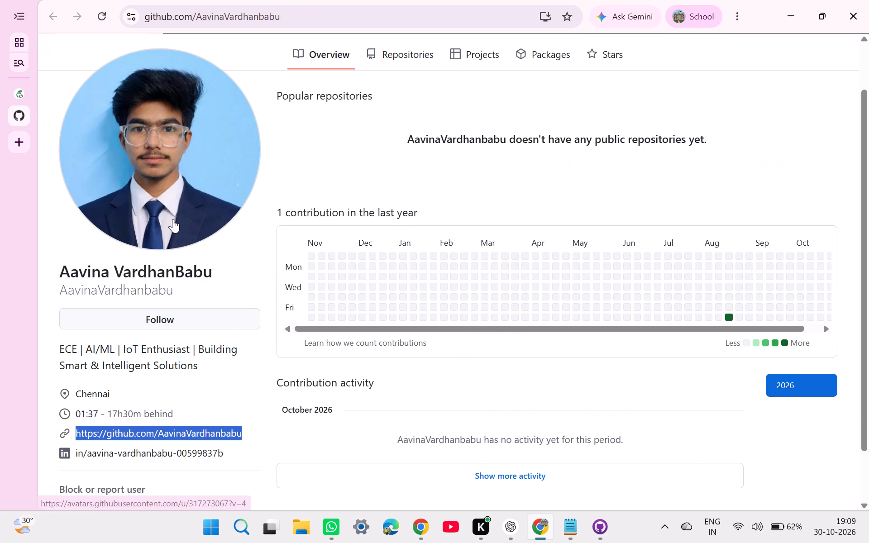
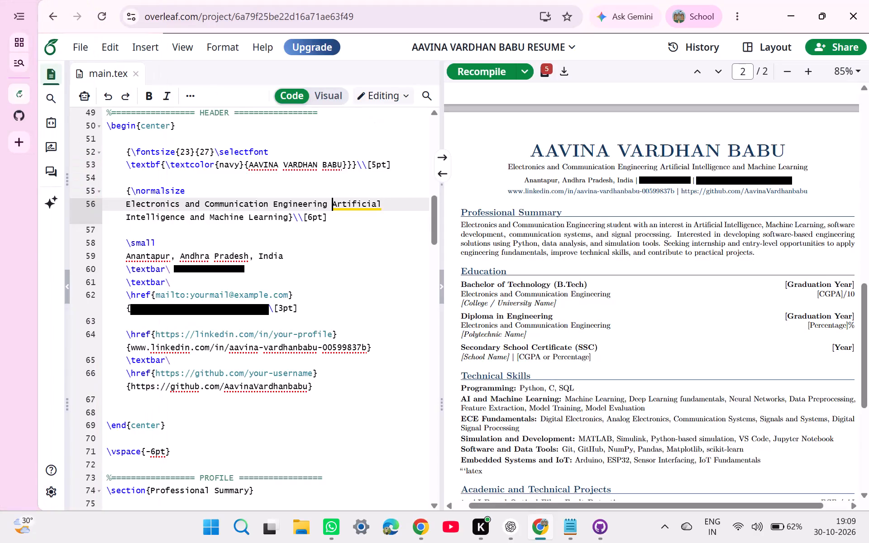
# Enclose "Artificial Intelligence and Machine Learning" in parentheses in the header tagline and recompile the PDF.
pyautogui.hotkey('shift', '(')
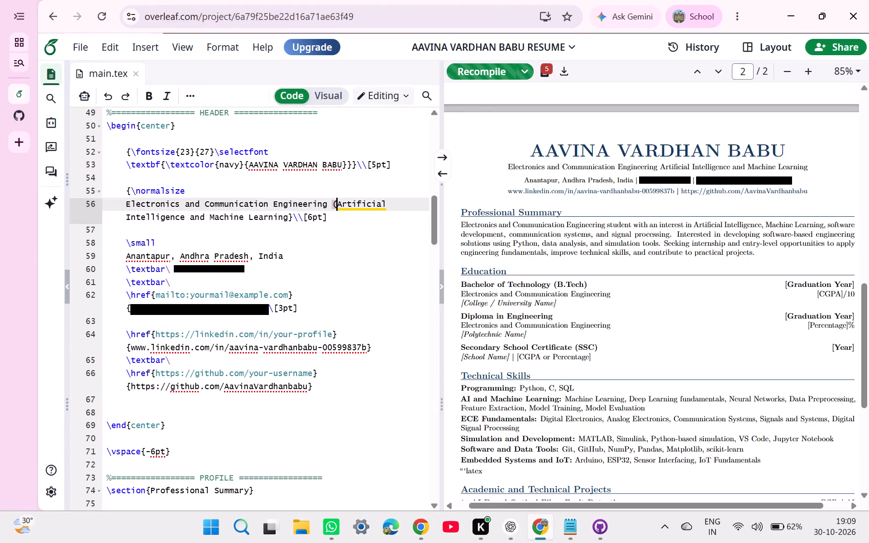
pyautogui.press('Down')
pyautogui.press('Left')
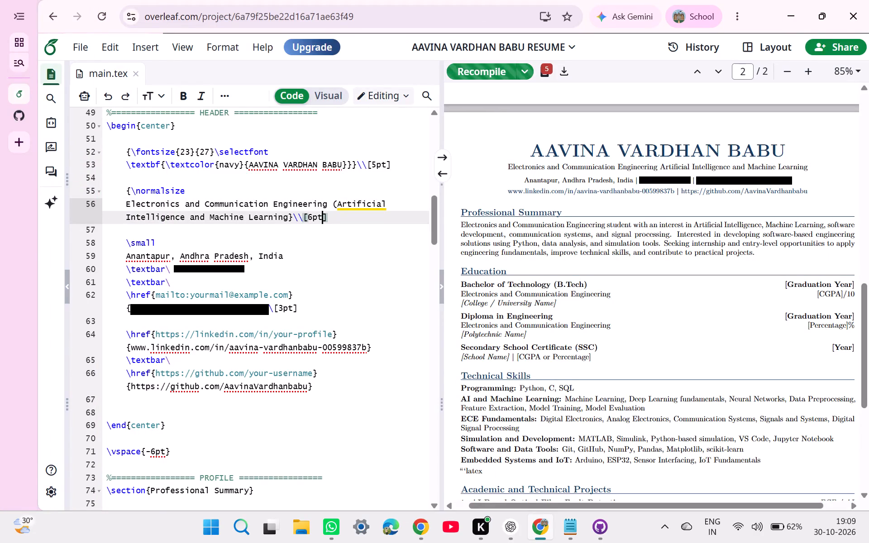
pyautogui.press('Left')
pyautogui.press('Left')
pyautogui.press('Left')
pyautogui.press('Left')
pyautogui.press('Left')
pyautogui.press('Left')
pyautogui.press('Left')
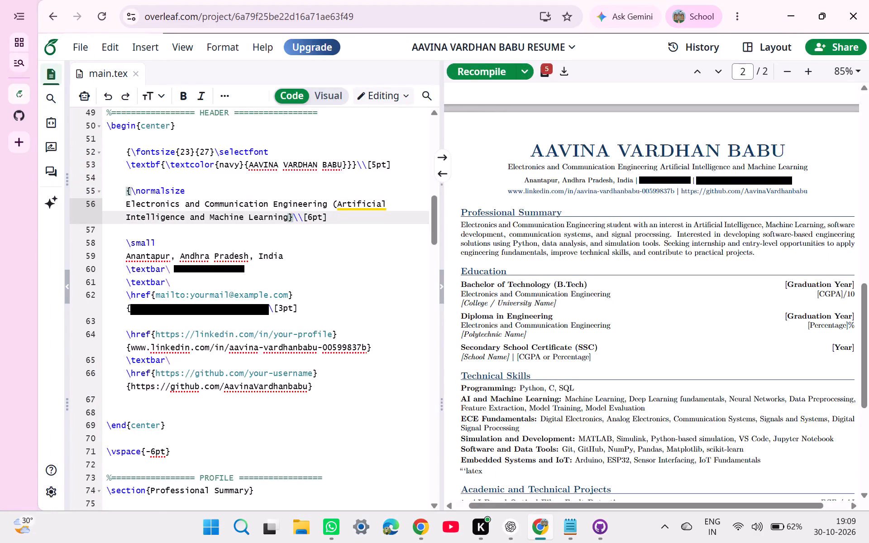
pyautogui.hotkey('shift', ')')
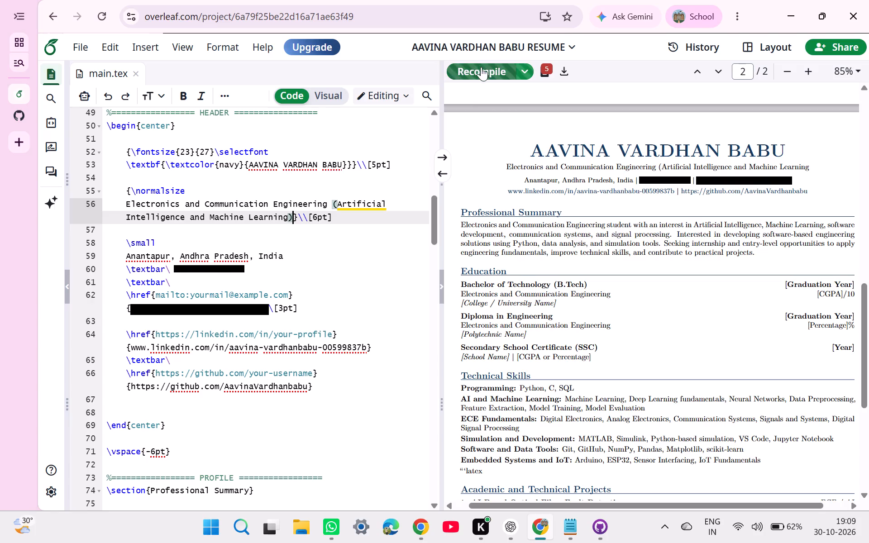
pyautogui.click(481, 71)
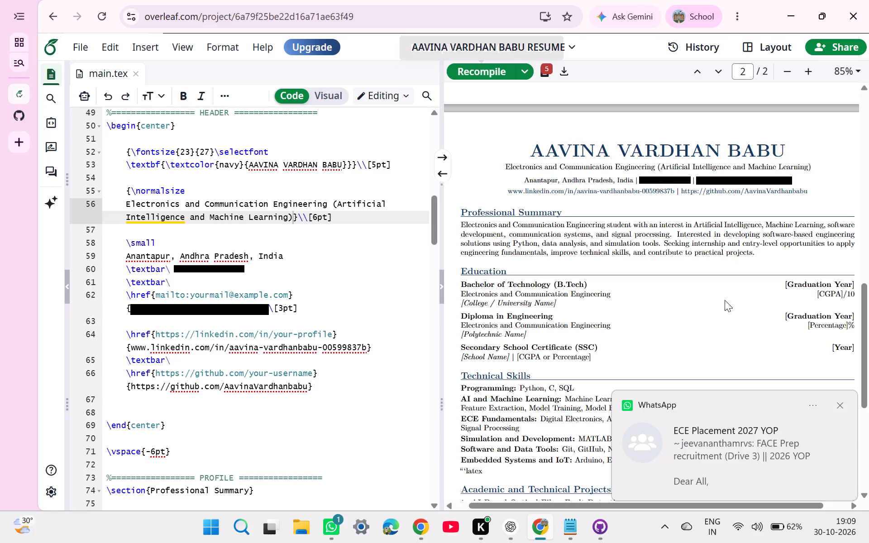
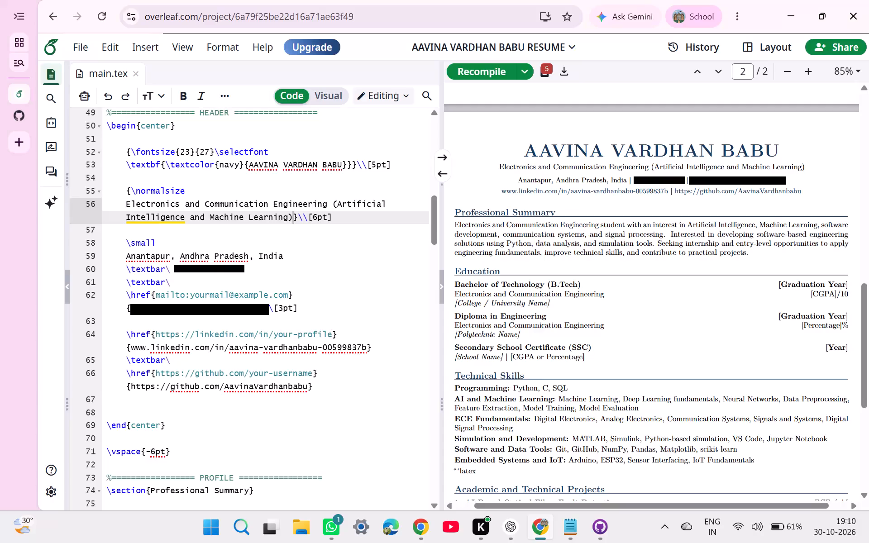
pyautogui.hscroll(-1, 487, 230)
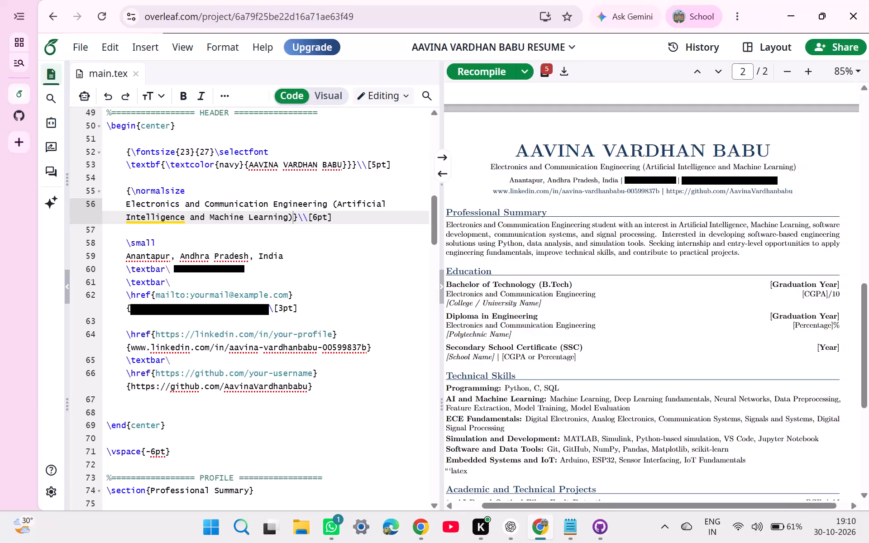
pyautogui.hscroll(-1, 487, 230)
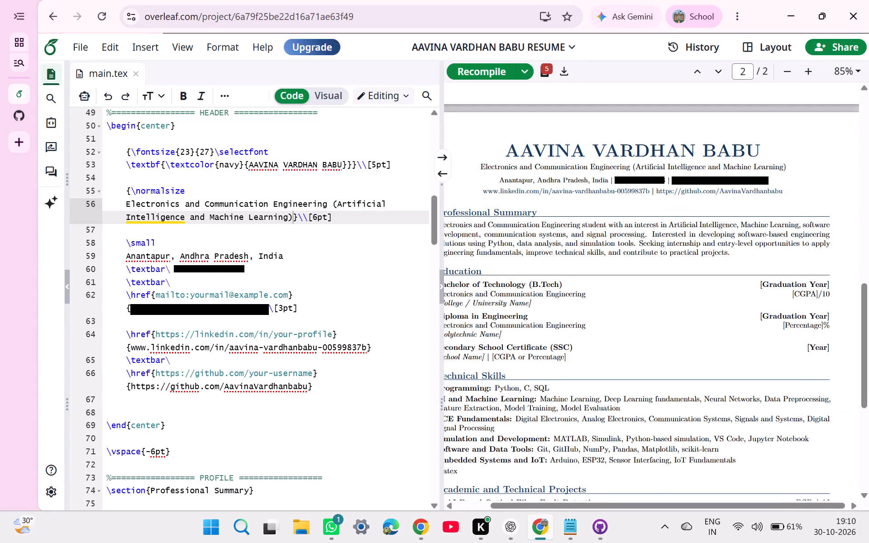
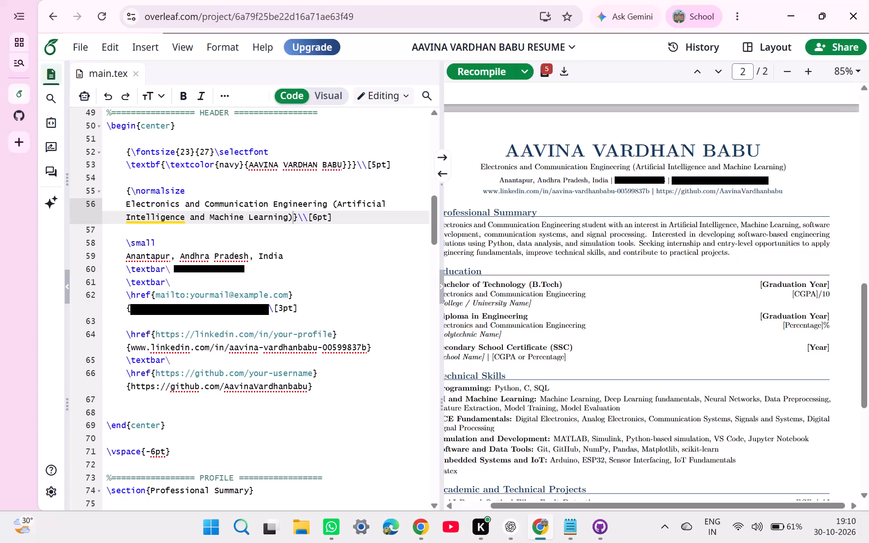
pyautogui.hscroll(1, 487, 230)
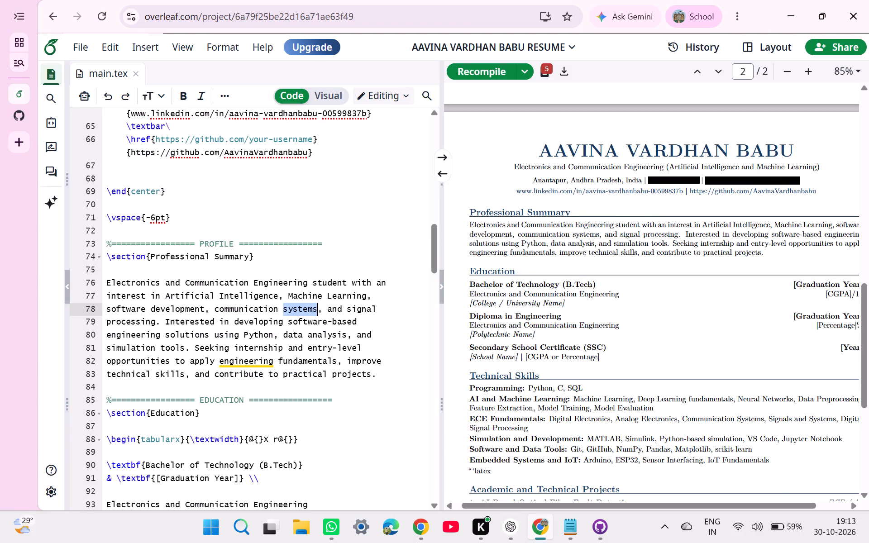
pyautogui.moveTo(374, 372); pyautogui.dragTo(115, 299)
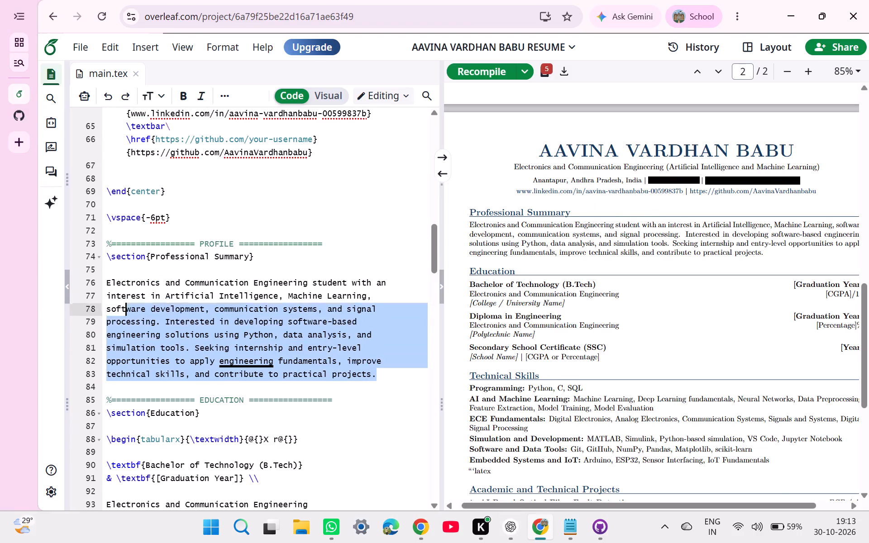
pyautogui.moveTo(115, 299); pyautogui.dragTo(77, 276)
pyautogui.hotkey('ctrl', 'v')
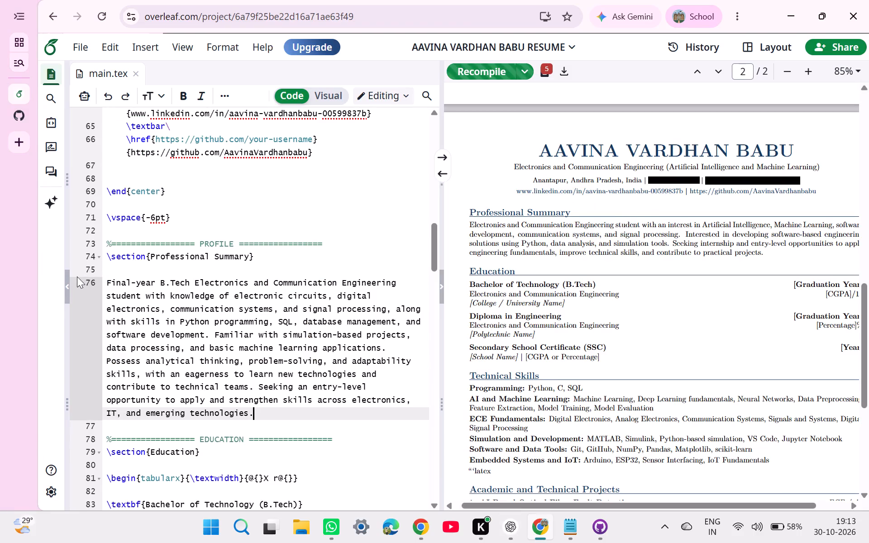
pyautogui.click(466, 73)
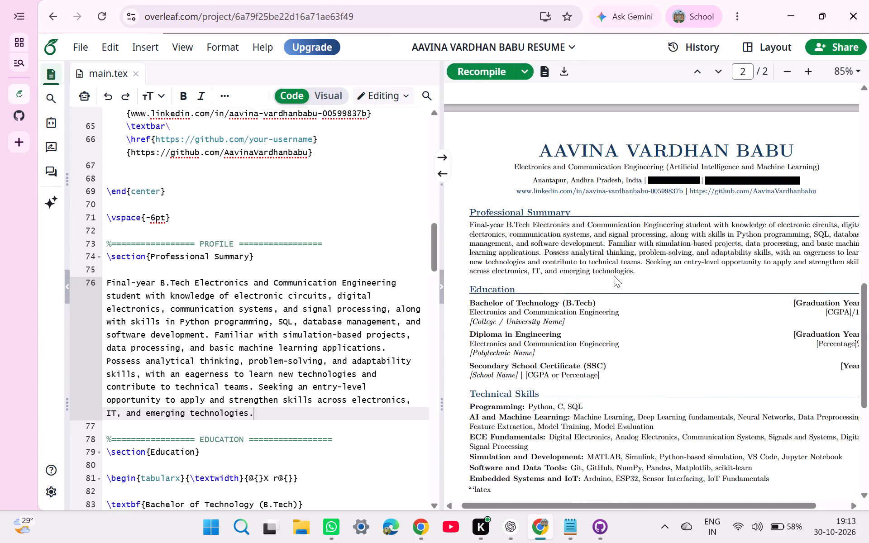
pyautogui.scroll(-1, 614, 276)
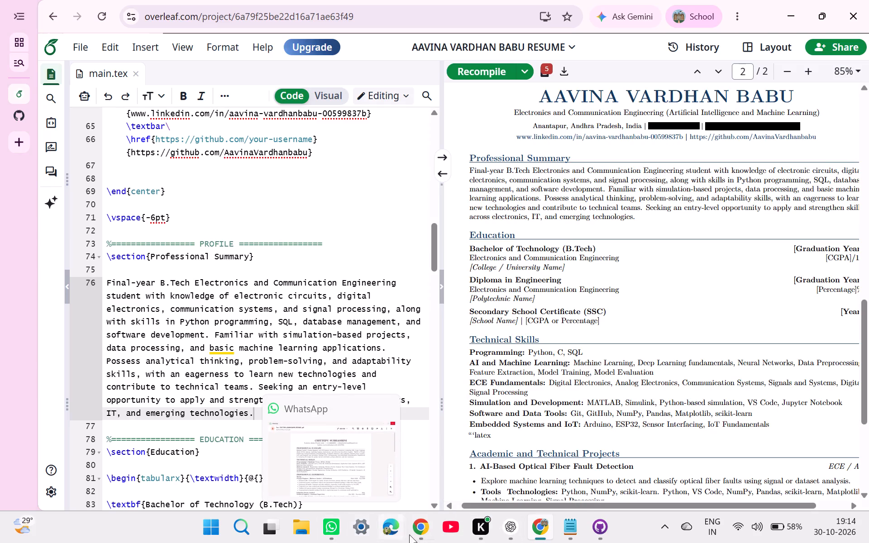
# Switch to the Chrome window with the owner's LinkedIn profile.
pyautogui.click(430, 528)
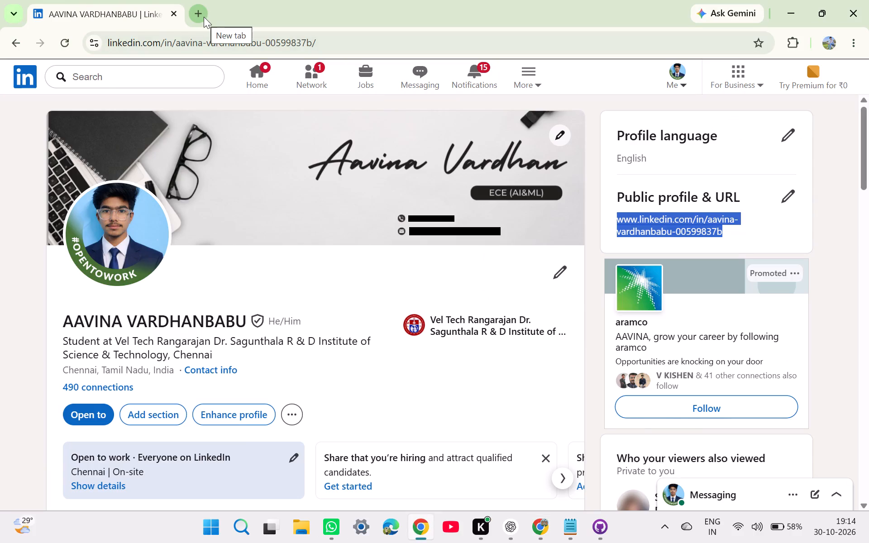
# Switch from the LinkedIn profile to File Explorer.
pyautogui.click(314, 524)
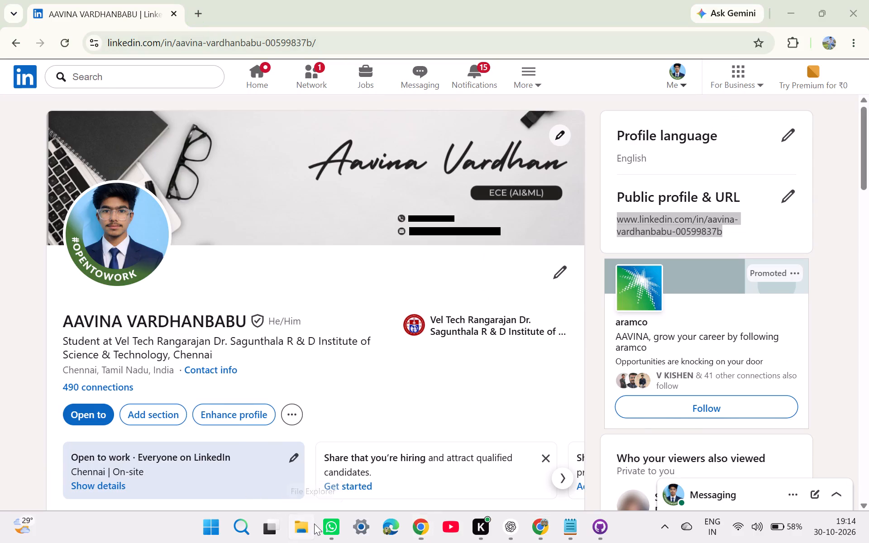
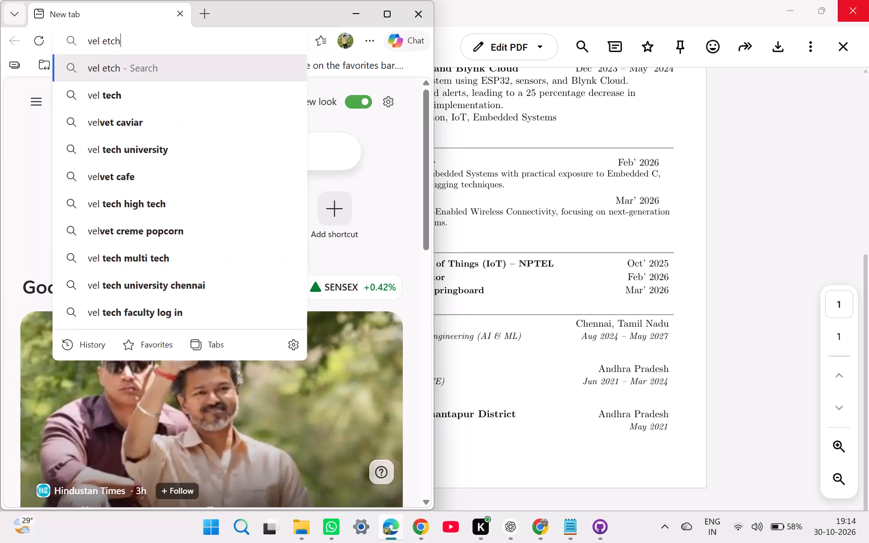
# Search the web in Edge for Vel Tech's full name and open the institute's Wikipedia article from the results.
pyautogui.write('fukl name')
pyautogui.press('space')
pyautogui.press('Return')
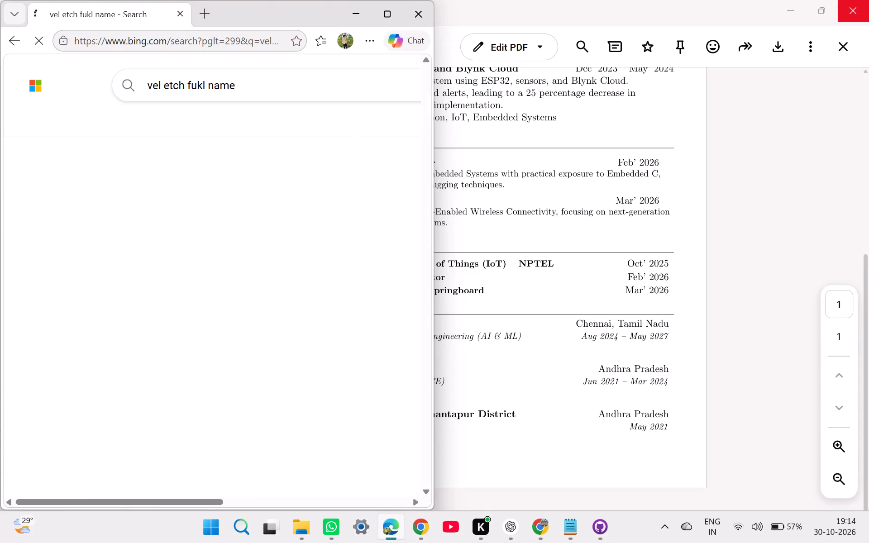
pyautogui.scroll(-1, 167, 298)
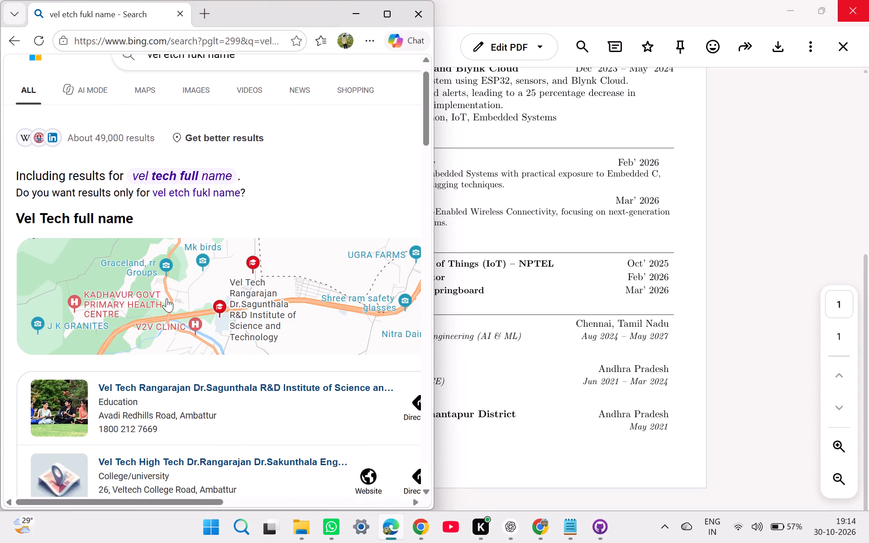
pyautogui.scroll(-4, 167, 298)
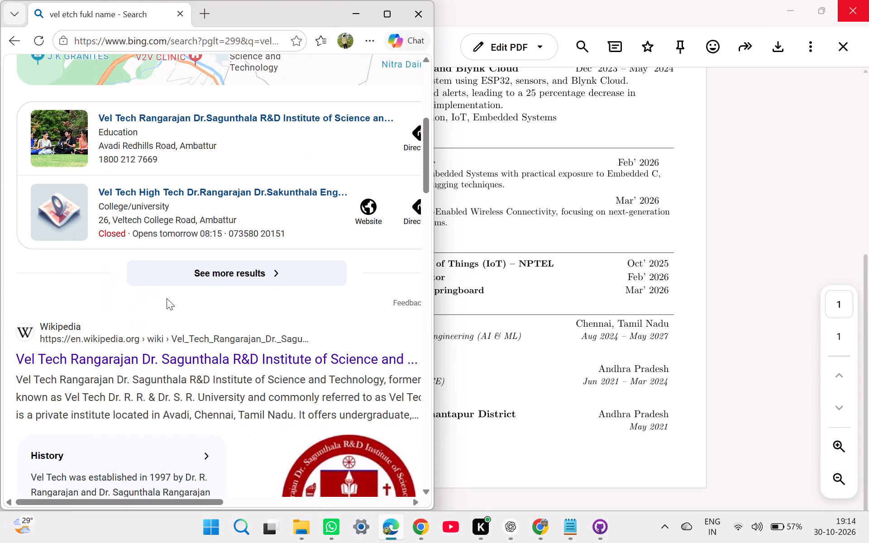
pyautogui.hscroll(-2, 227, 348)
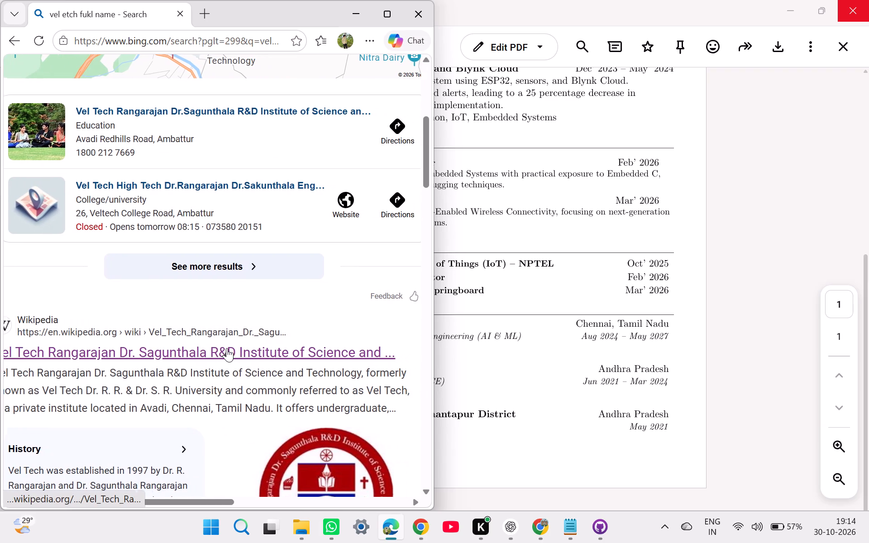
pyautogui.hscroll(-1, 227, 348)
pyautogui.hscroll(1, 279, 370)
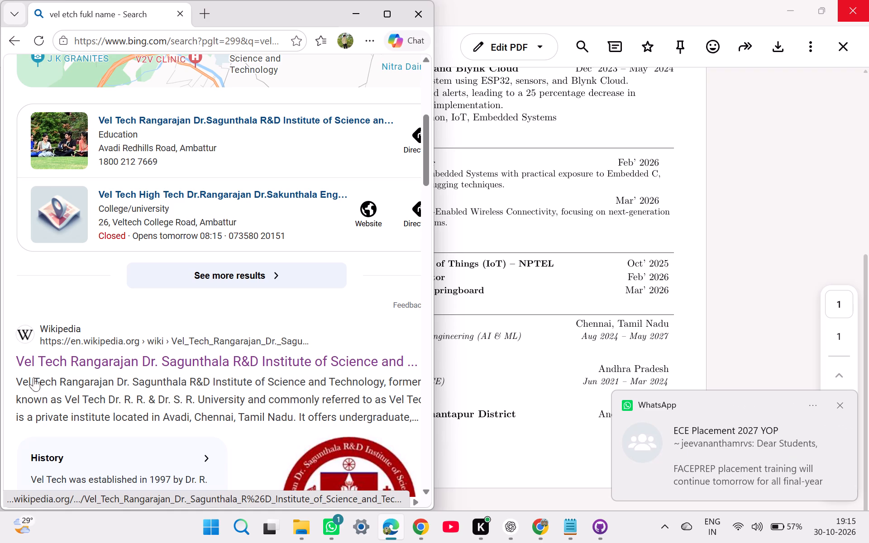
pyautogui.click(18, 374)
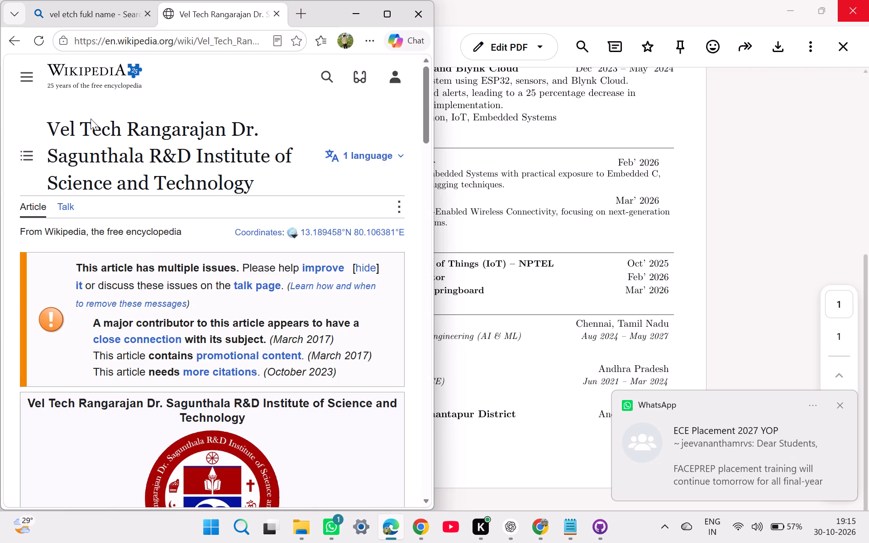
# Copy the article's full title, "Vel Tech Rangarajan Dr. Sagunthala R&D Institute of Science and Technology".
pyautogui.doubleClick(254, 176)
pyautogui.moveTo(254, 176); pyautogui.dragTo(197, 156)
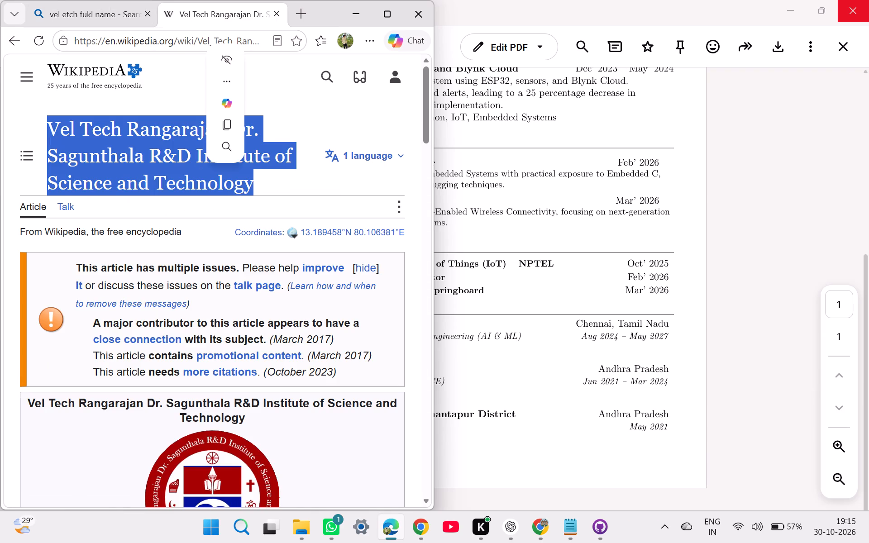
pyautogui.hotkey('ctrl', 'c')
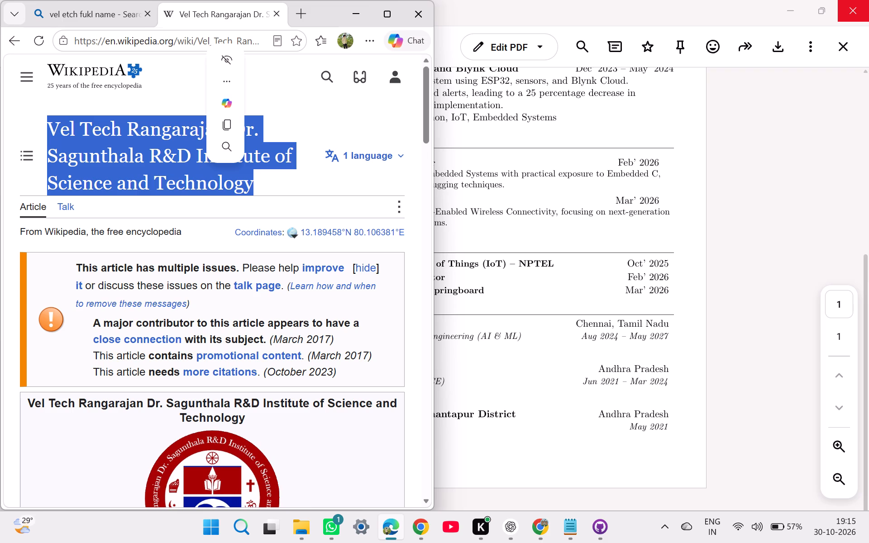
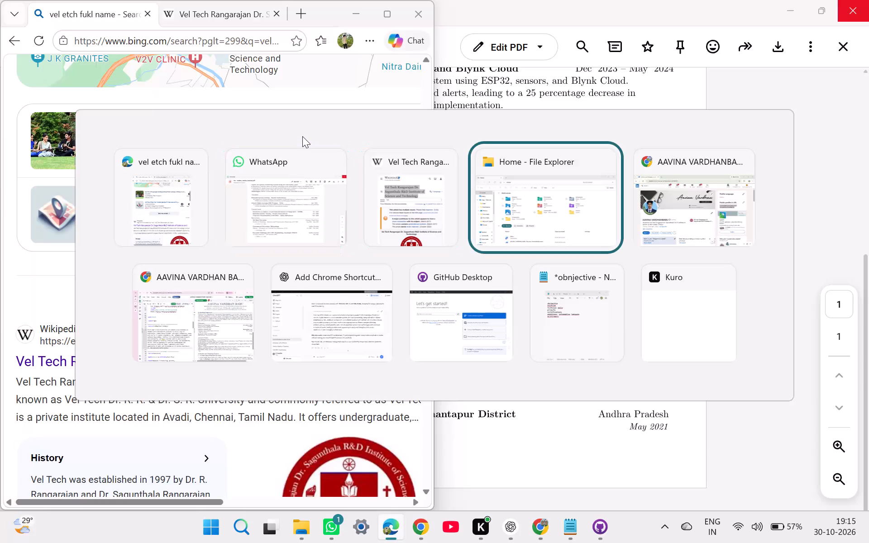
# Switch back to the Overleaf resume and jump from the Education section of the compiled PDF to its code in main.tex.
pyautogui.hotkey('alt', 'Tab')
pyautogui.hotkey('alt', 'Tab')
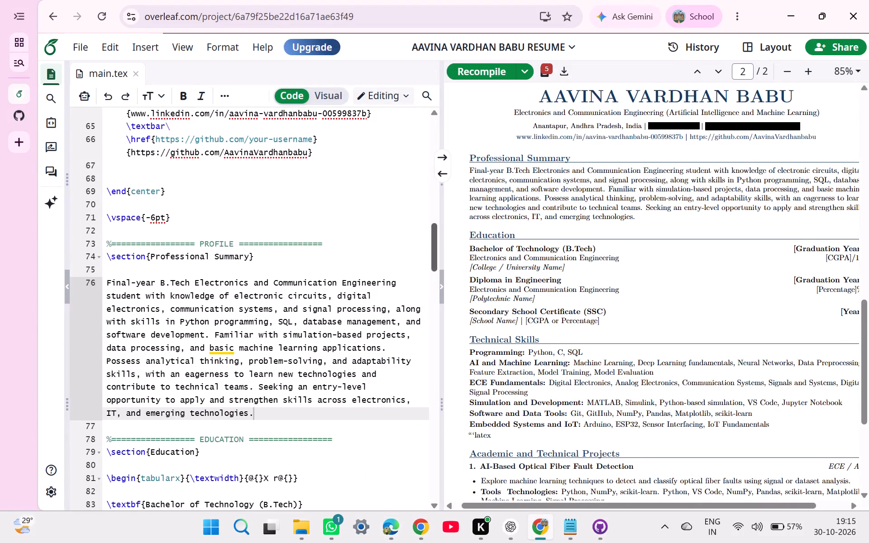
pyautogui.doubleClick(573, 257)
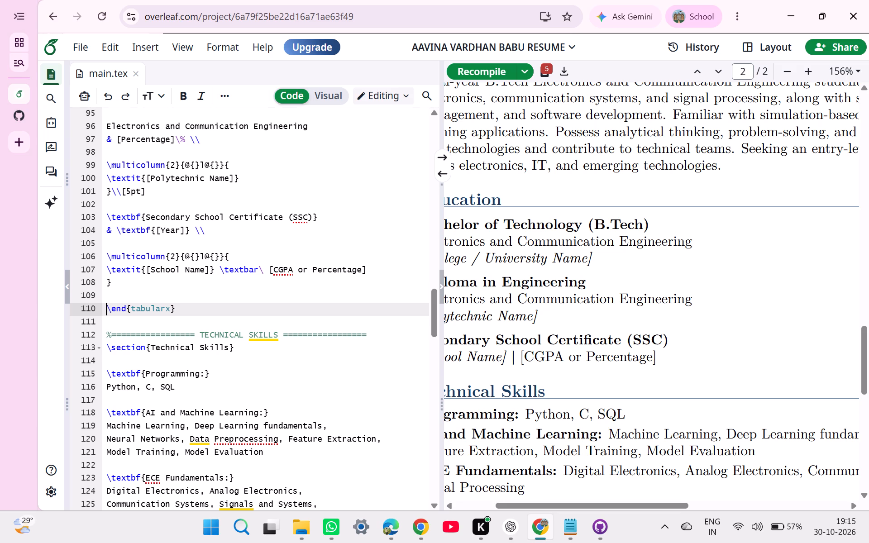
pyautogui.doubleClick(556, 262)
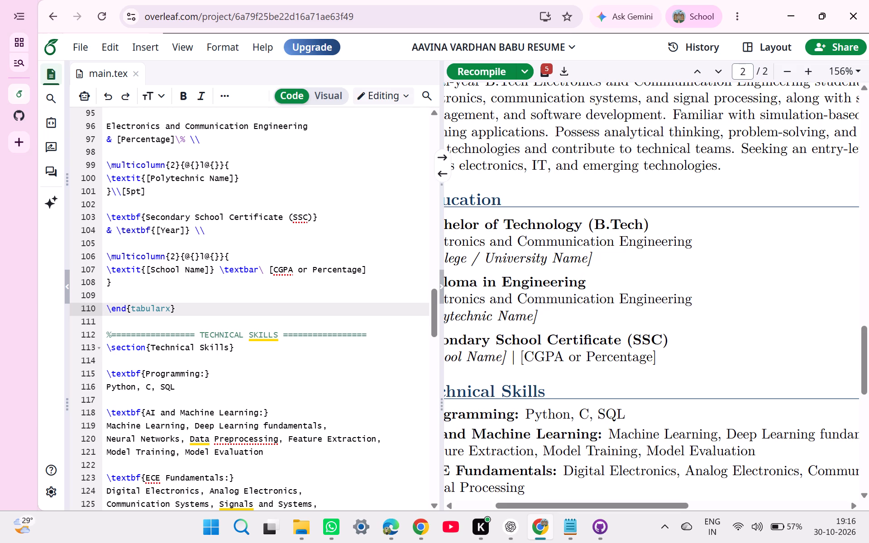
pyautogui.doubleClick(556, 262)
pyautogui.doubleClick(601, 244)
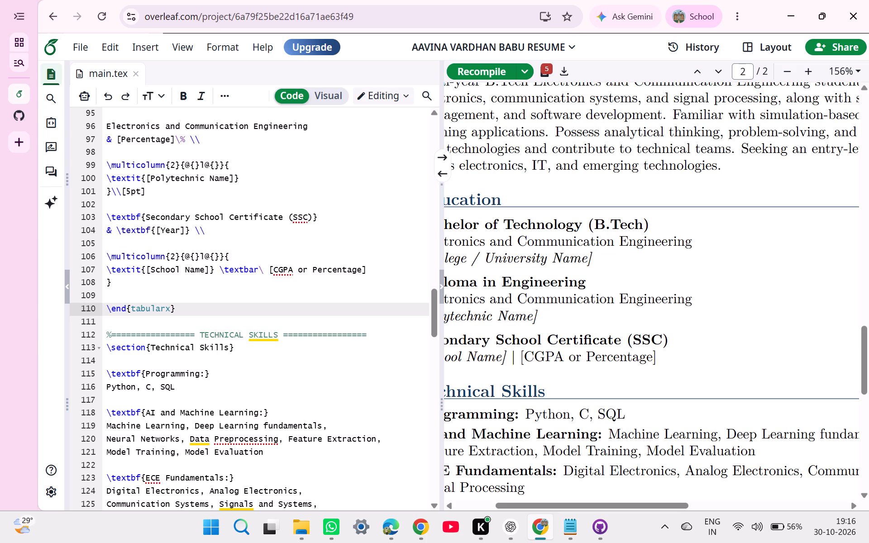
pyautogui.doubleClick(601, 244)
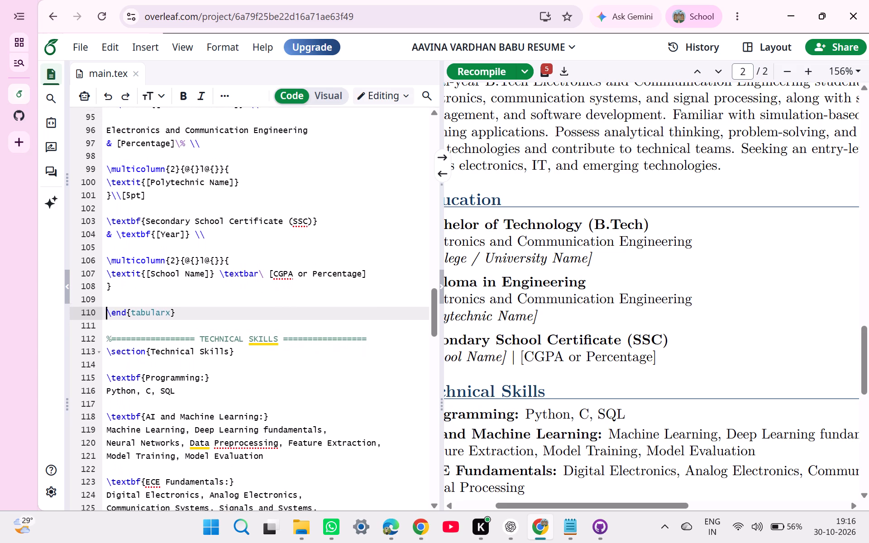
# In main.tex, delete the College / University Name placeholder text from the B.Tech education entry, keeping its square brackets.
pyautogui.scroll(3, 392, 292)
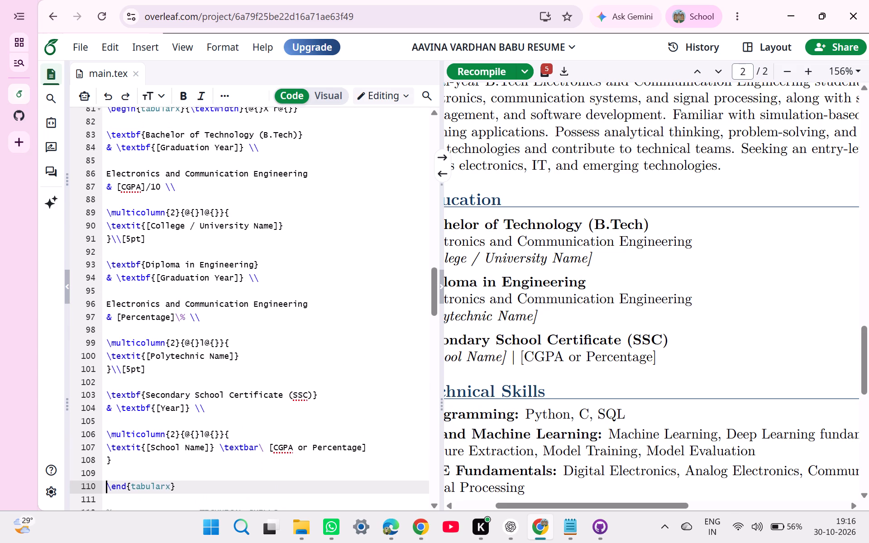
pyautogui.scroll(3, 392, 292)
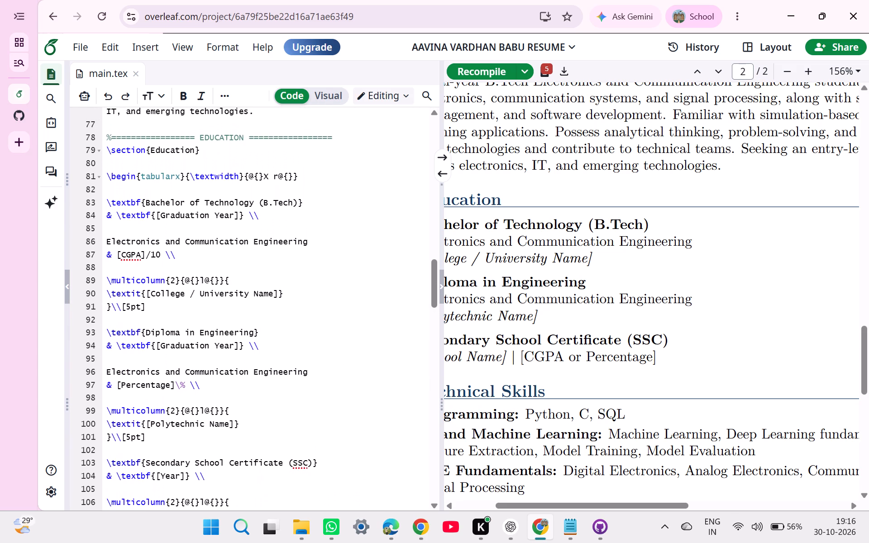
pyautogui.scroll(1, 392, 292)
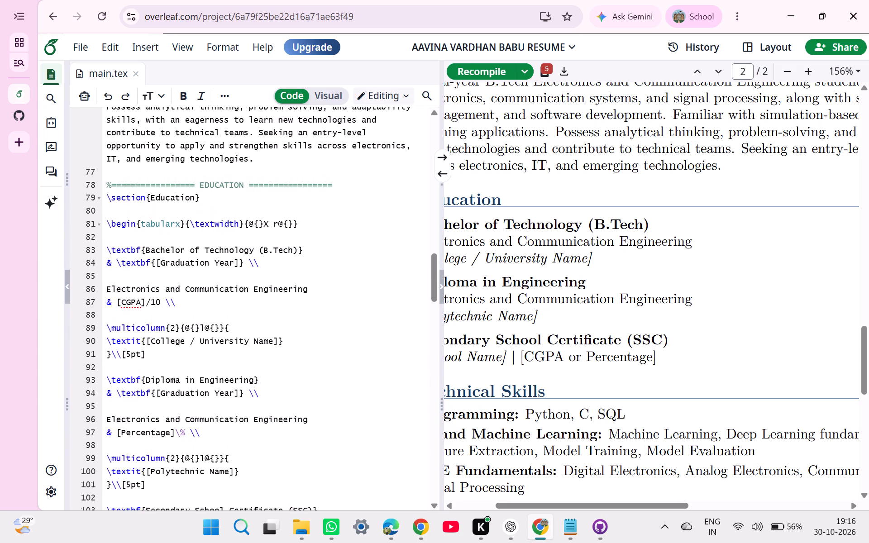
pyautogui.click(274, 341)
pyautogui.press('BackSpace')
pyautogui.press('BackSpace')
pyautogui.press('BackSpace')
pyautogui.press('BackSpace')
pyautogui.press('BackSpace')
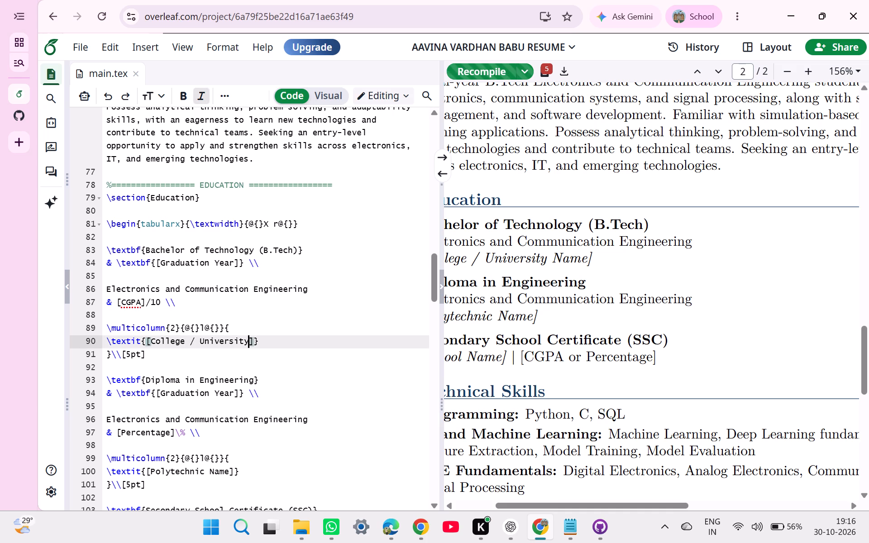
pyautogui.press('BackSpace')
pyautogui.press('BackSpace')
pyautogui.press('BackSpace')
pyautogui.press('BackSpace')
pyautogui.press('BackSpace')
pyautogui.press('BackSpace')
pyautogui.press('BackSpace')
pyautogui.press('BackSpace')
pyautogui.press('BackSpace')
pyautogui.press('BackSpace')
pyautogui.press('BackSpace')
pyautogui.press('BackSpace')
pyautogui.press('BackSpace')
pyautogui.press('BackSpace')
pyautogui.press('BackSpace')
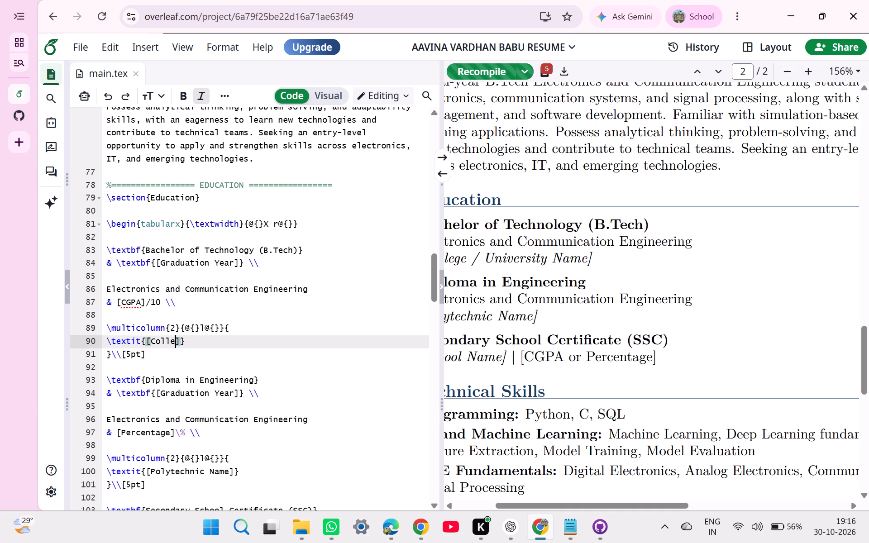
pyautogui.press('BackSpace')
pyautogui.press('BackSpace')
pyautogui.press('BackSpace')
pyautogui.press('BackSpace')
pyautogui.press('BackSpace')
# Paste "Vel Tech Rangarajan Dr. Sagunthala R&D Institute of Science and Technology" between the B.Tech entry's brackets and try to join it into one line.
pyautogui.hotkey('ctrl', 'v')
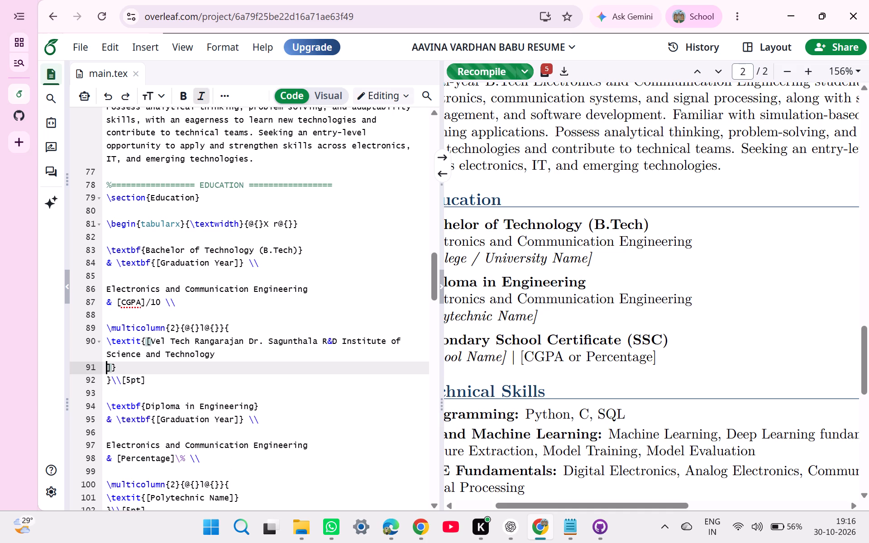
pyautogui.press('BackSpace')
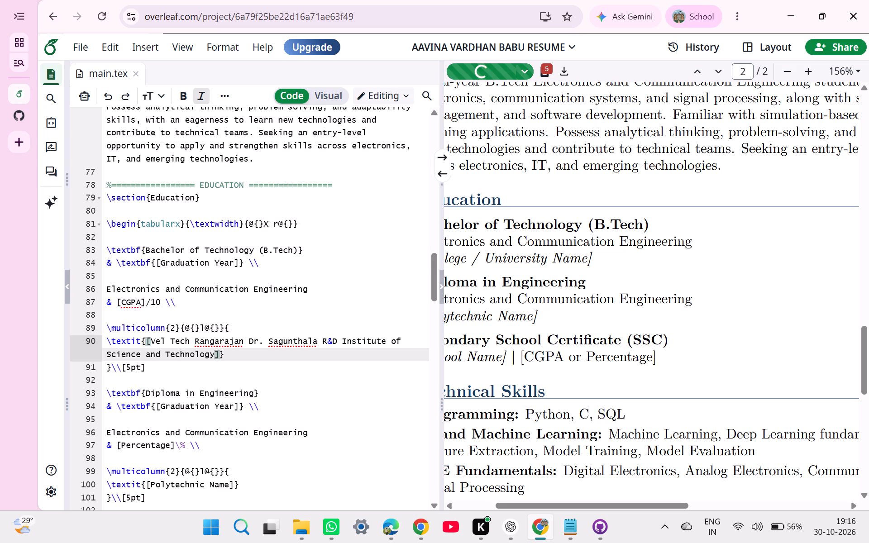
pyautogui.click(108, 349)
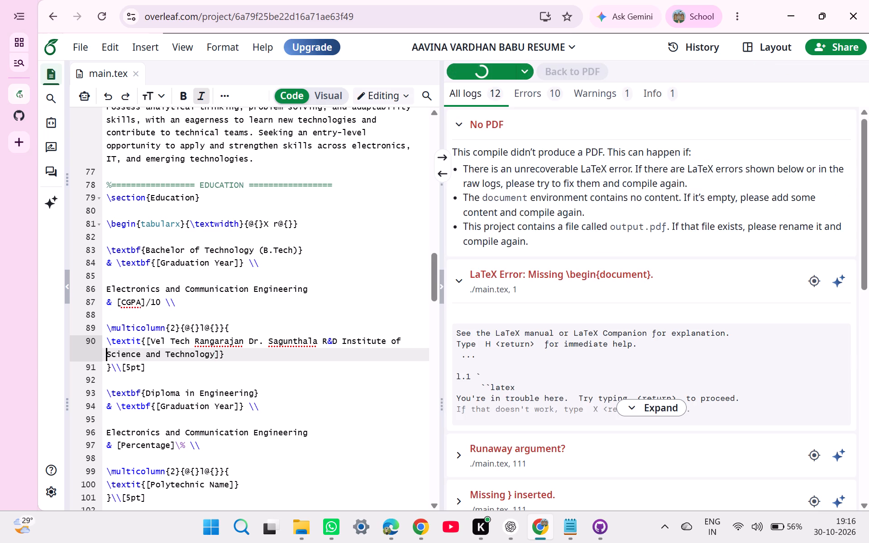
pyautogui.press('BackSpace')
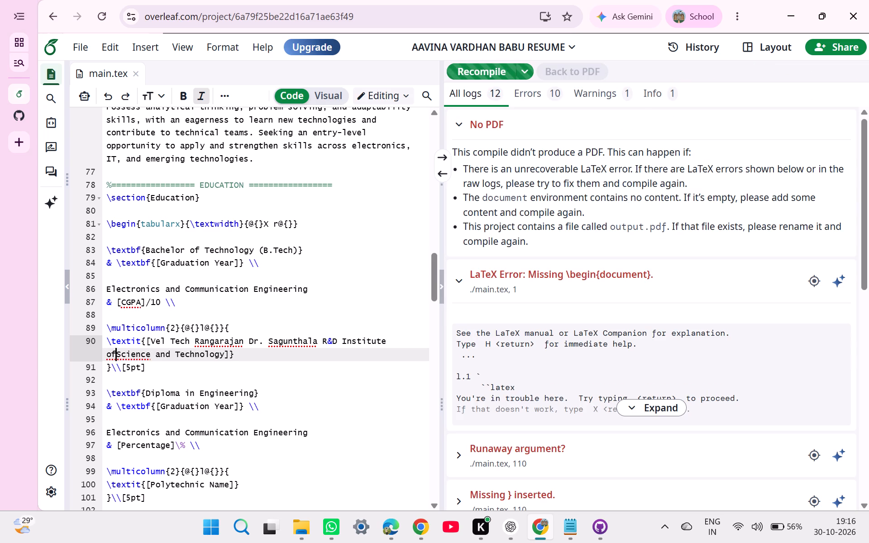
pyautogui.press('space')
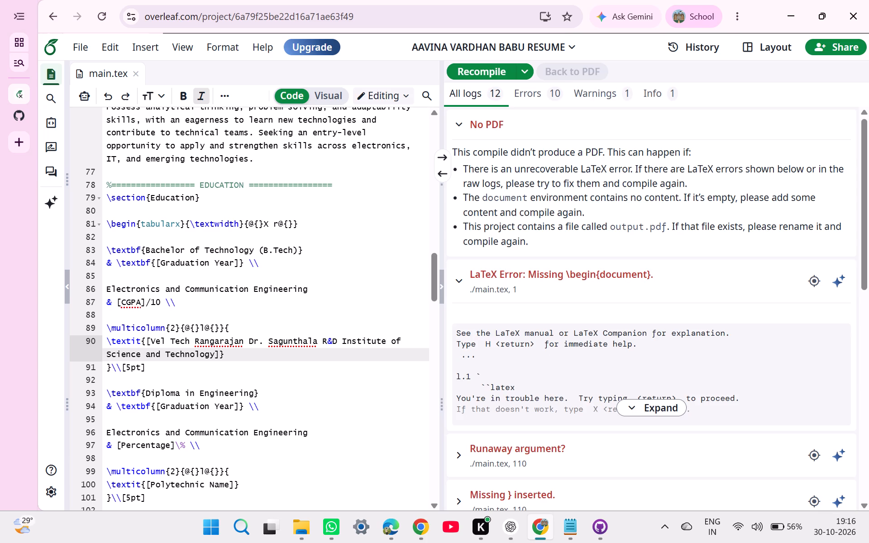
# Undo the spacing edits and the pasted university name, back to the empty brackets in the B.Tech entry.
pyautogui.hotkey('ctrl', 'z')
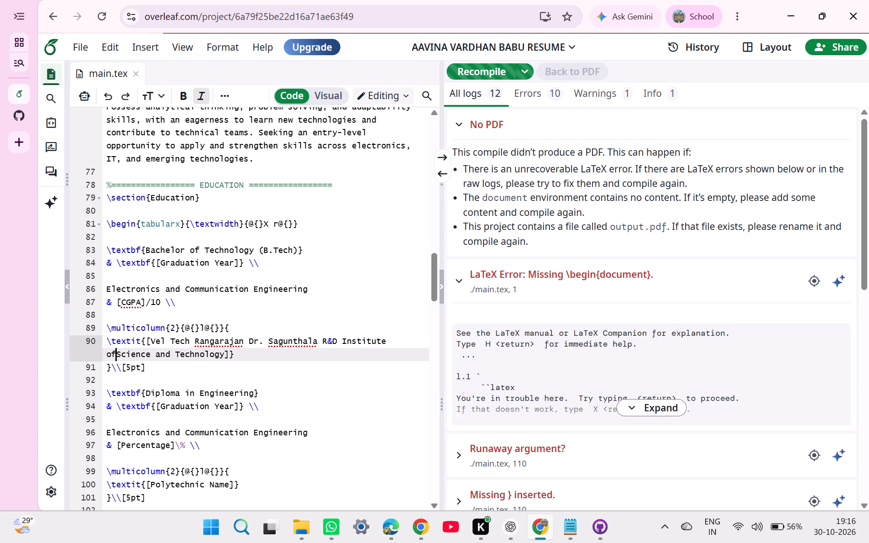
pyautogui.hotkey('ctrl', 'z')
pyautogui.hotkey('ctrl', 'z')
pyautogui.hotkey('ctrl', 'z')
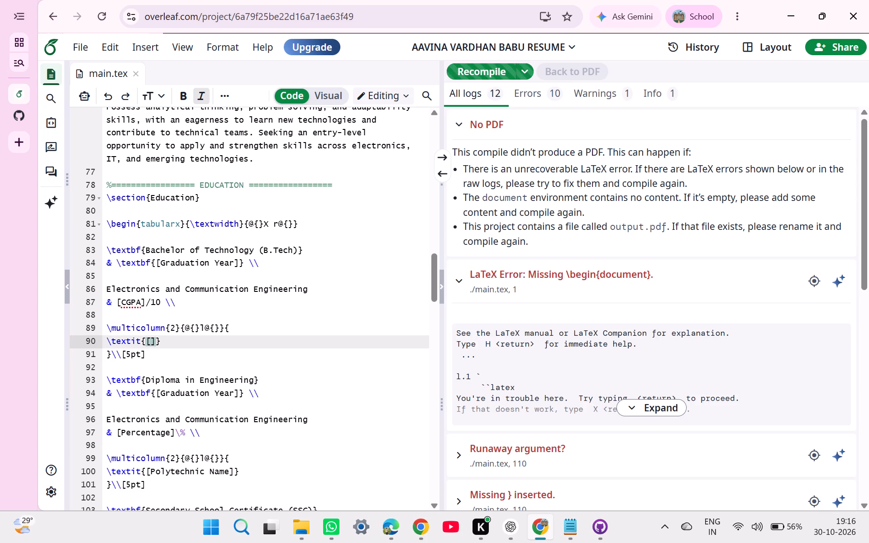
# Undo the recent edits to the College / University Name placeholder and the Professional Summary in main.tex.
pyautogui.hotkey('ctrl', 'z')
pyautogui.hotkey('ctrl', 'z')
pyautogui.hotkey('ctrl', 'z')
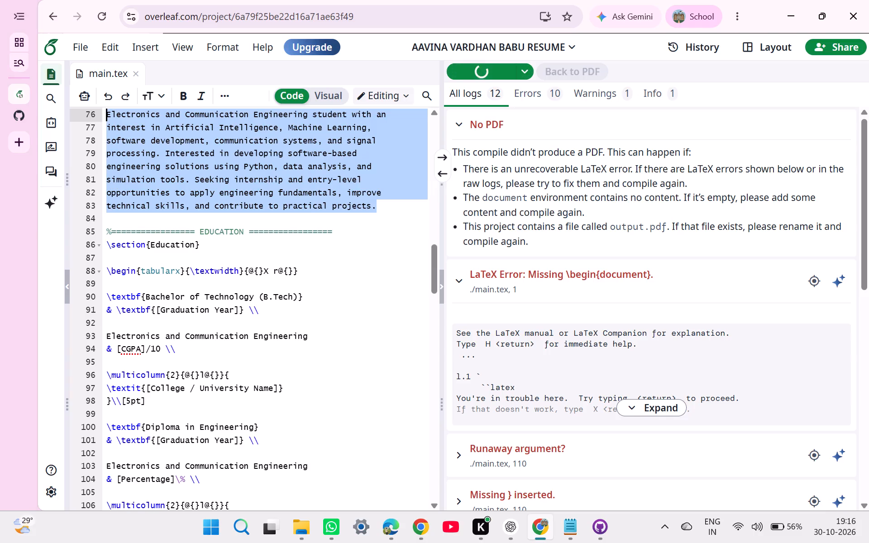
pyautogui.click(355, 327)
pyautogui.scroll(2, 355, 327)
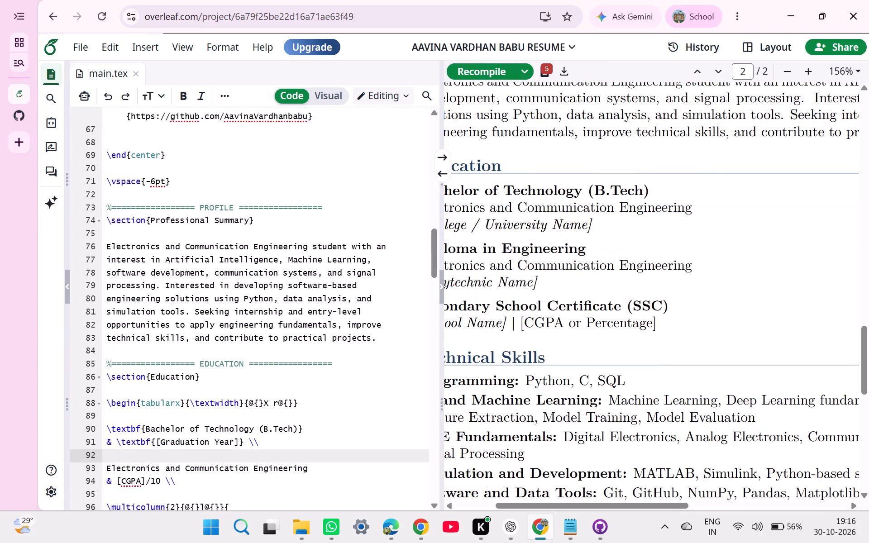
pyautogui.scroll(1, 625, 225)
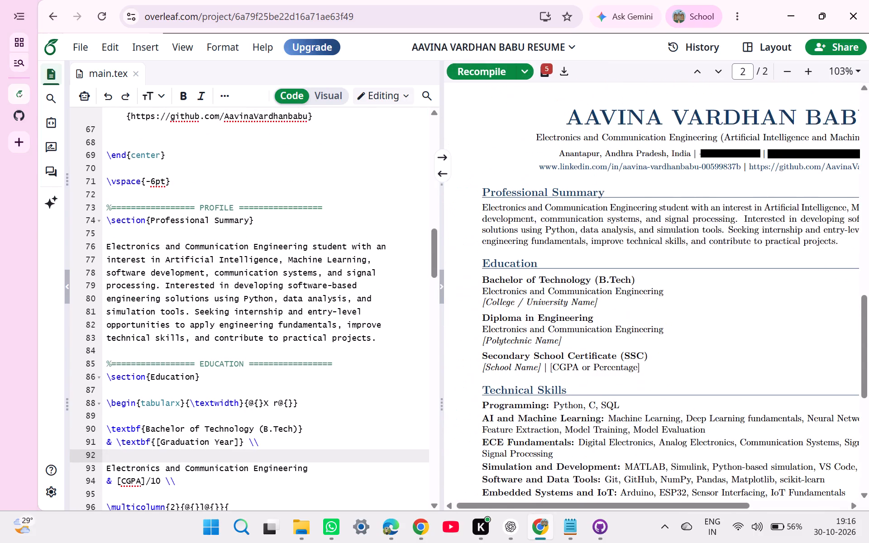
pyautogui.click(386, 344)
pyautogui.hotkey('alt', 'Tab')
pyautogui.hotkey('alt', 'Tab')
pyautogui.hotkey('alt', 'Tab')
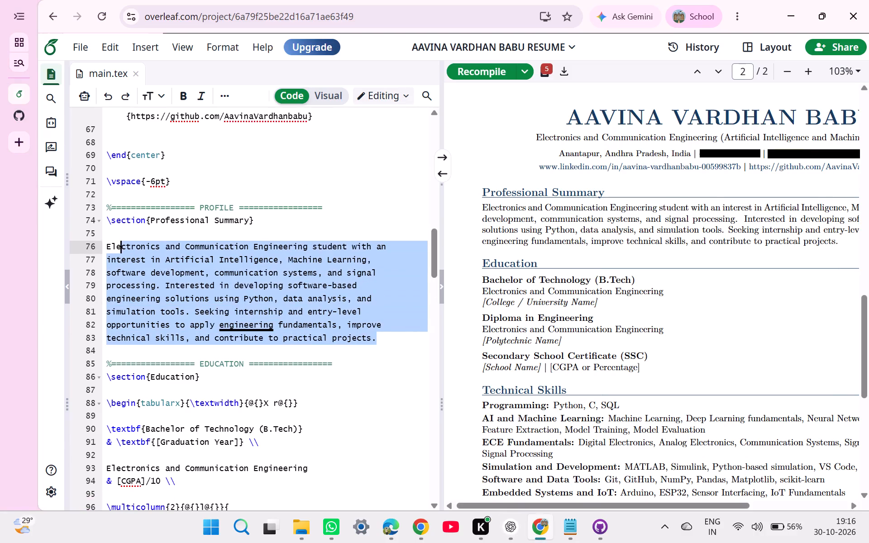
# Replace the whole Professional Summary paragraph in main.tex with the copied rebalanced summary and recompile the PDF.
pyautogui.moveTo(116, 246); pyautogui.dragTo(100, 243)
pyautogui.hotkey('ctrl', 'v')
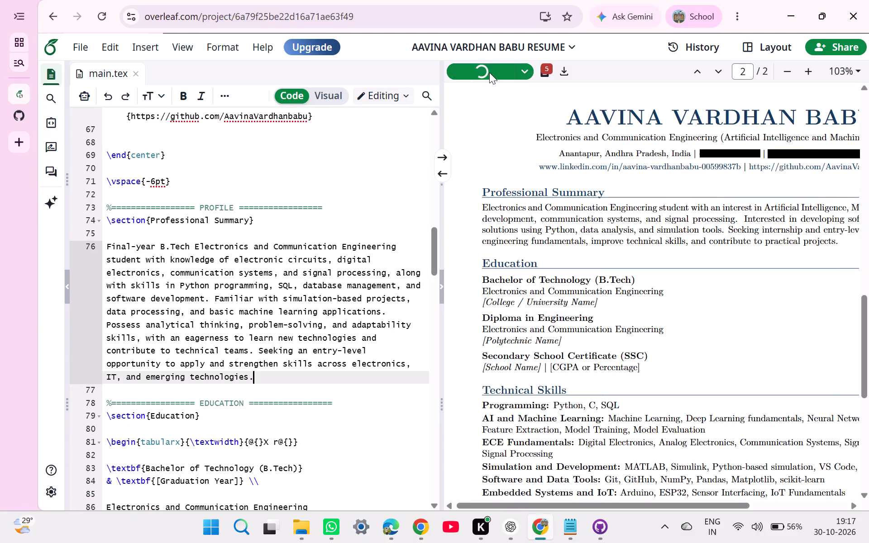
pyautogui.click(523, 72)
pyautogui.click(533, 91)
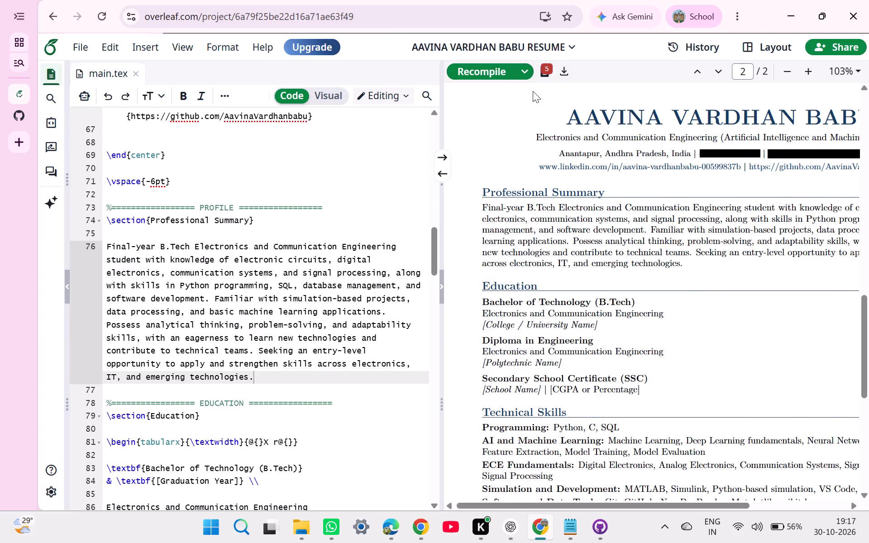
pyautogui.scroll(-2, 527, 217)
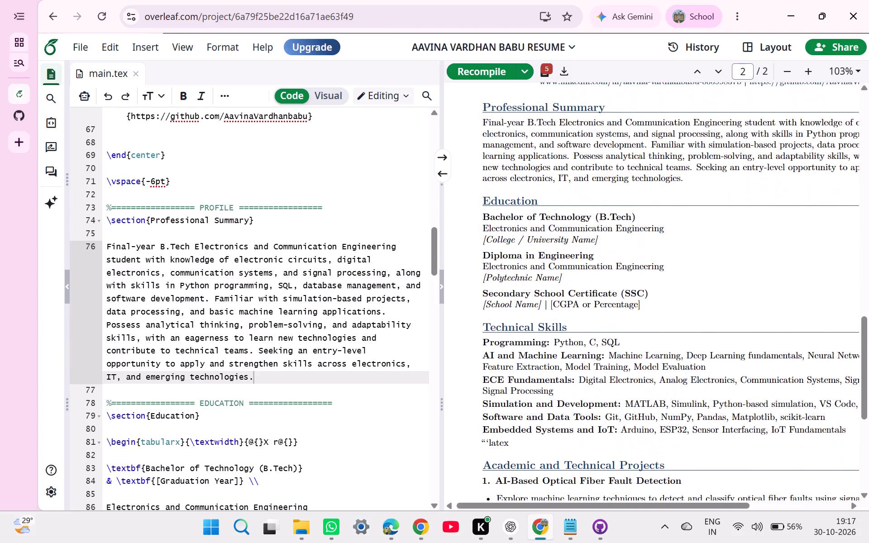
# Copy the full title "Vel Tech Rangarajan Dr. Sagunthala R&D Institute of Science and Technology" from Wikipedia in Edge and return to Overleaf.
pyautogui.hotkey('alt', 'Tab')
pyautogui.hotkey('alt', 'Tab')
pyautogui.hotkey('alt', 'Tab')
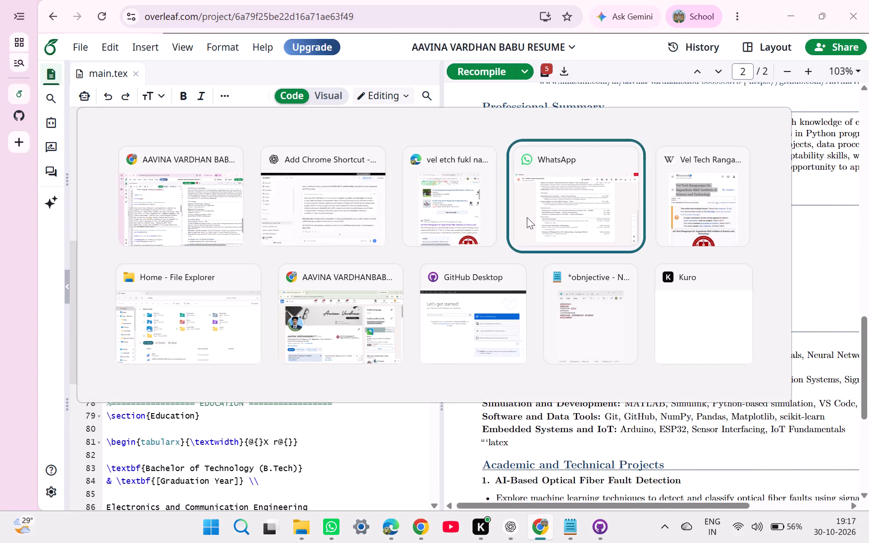
pyautogui.hotkey('alt', 'Tab')
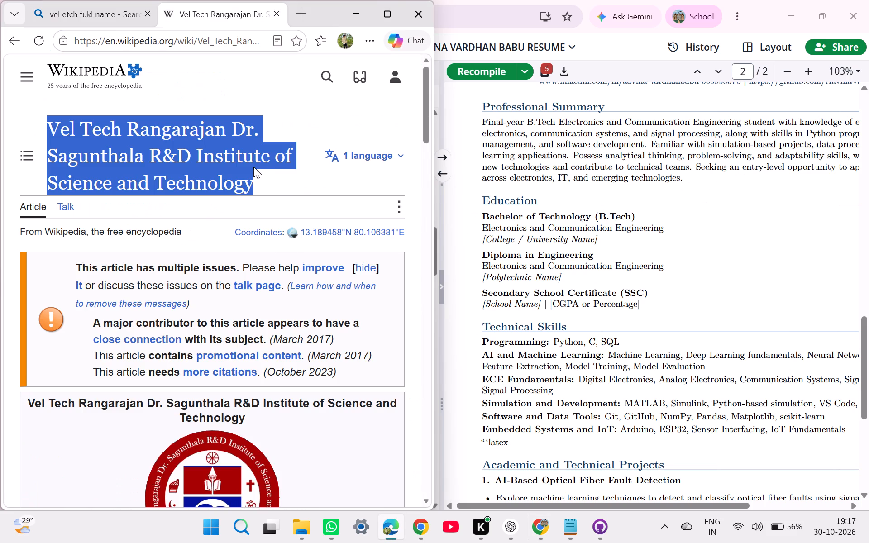
pyautogui.click(257, 179)
pyautogui.click(257, 179)
pyautogui.moveTo(257, 179); pyautogui.dragTo(83, 125)
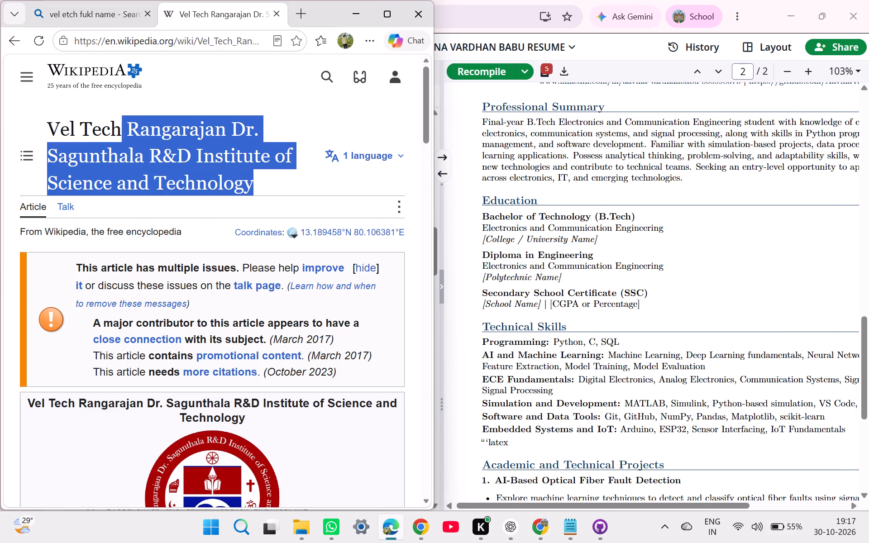
pyautogui.moveTo(83, 125); pyautogui.dragTo(48, 119)
pyautogui.hotkey('ctrl', 'c')
pyautogui.hotkey('alt', 'Tab')
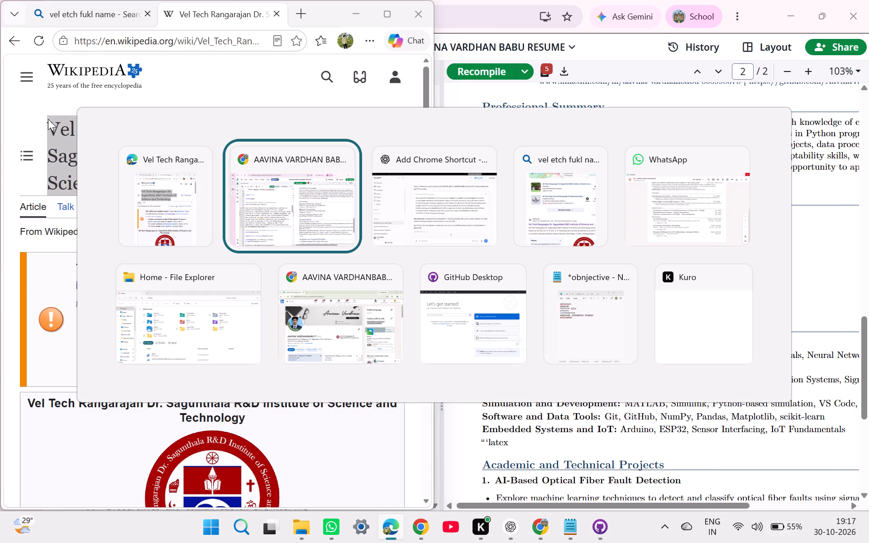
# Delete the "Graduation Year" placeholder text inside the brackets of the Bachelor of Technology entry in the Education section.
pyautogui.scroll(-1, 74, 292)
pyautogui.scroll(-1, 229, 425)
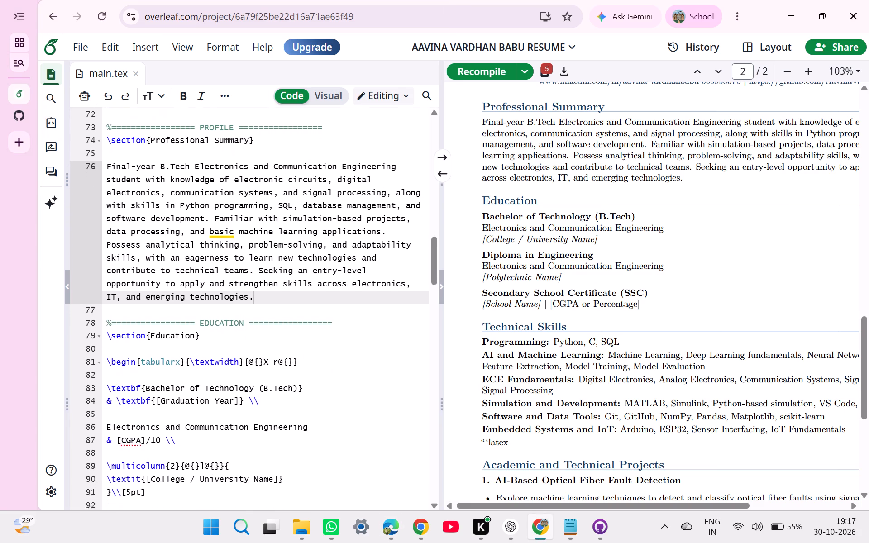
pyautogui.scroll(-1, 229, 425)
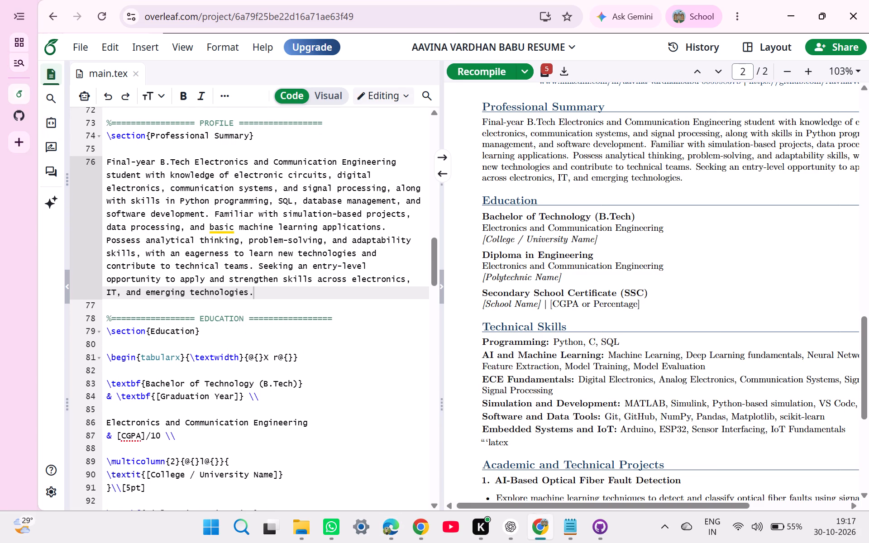
pyautogui.click(233, 394)
pyautogui.press('BackSpace')
pyautogui.press('BackSpace')
pyautogui.press('BackSpace')
pyautogui.press('BackSpace')
pyautogui.press('BackSpace')
pyautogui.press('BackSpace')
pyautogui.press('BackSpace')
pyautogui.press('BackSpace')
pyautogui.press('BackSpace')
pyautogui.press('BackSpace')
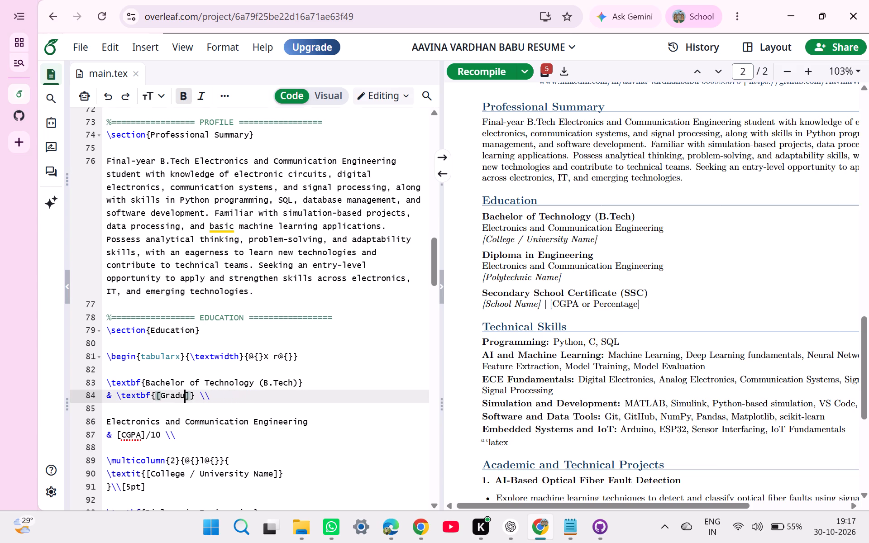
# Replace the Graduation Year placeholder of the Bachelor of Technology entry with 2027.
pyautogui.press('BackSpace')
pyautogui.press('BackSpace')
pyautogui.press('BackSpace')
pyautogui.press('BackSpace')
pyautogui.press('BackSpace')
pyautogui.write('2027')
# Replace the CGPA placeholder of the Bachelor of Technology entry with 8.7.
pyautogui.scroll(-1, 236, 471)
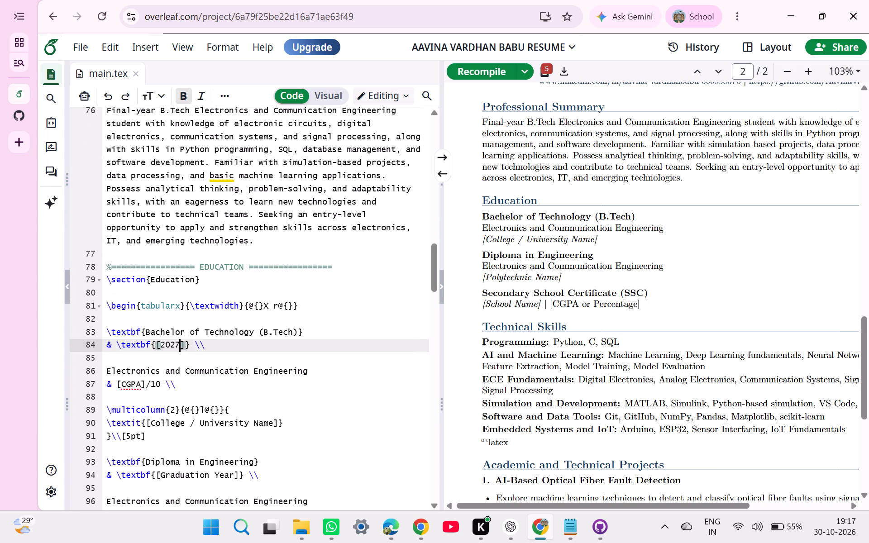
pyautogui.click(140, 388)
pyautogui.press('BackSpace')
pyautogui.press('BackSpace')
pyautogui.press('BackSpace')
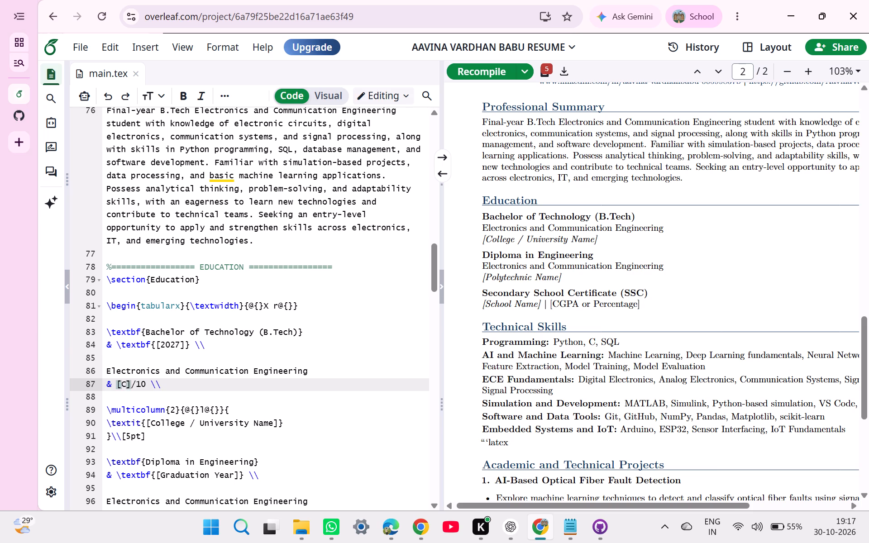
pyautogui.press('BackSpace')
# Enter 8.7 as the CGPA of the Bachelor of Technology entry.
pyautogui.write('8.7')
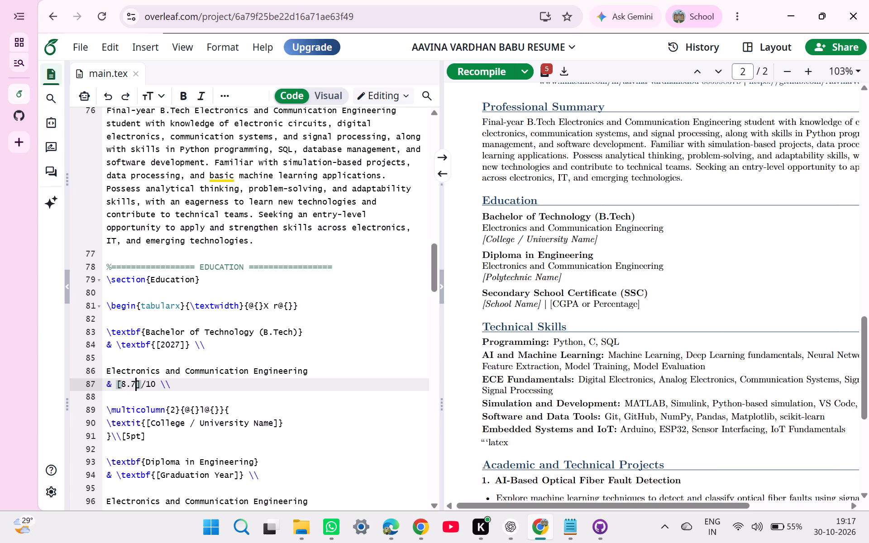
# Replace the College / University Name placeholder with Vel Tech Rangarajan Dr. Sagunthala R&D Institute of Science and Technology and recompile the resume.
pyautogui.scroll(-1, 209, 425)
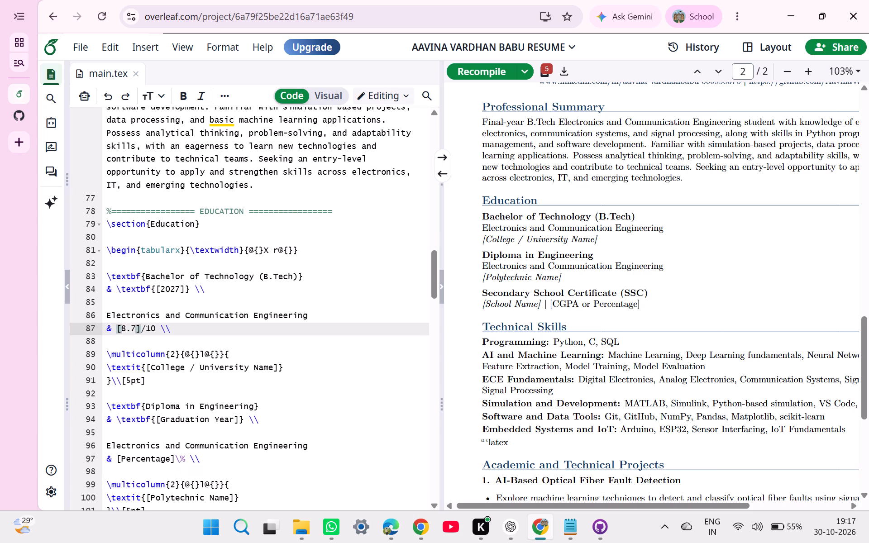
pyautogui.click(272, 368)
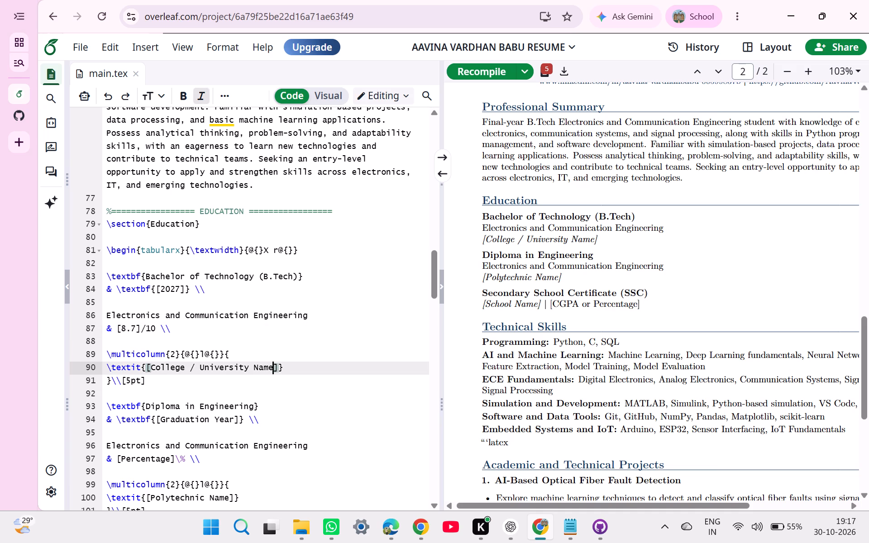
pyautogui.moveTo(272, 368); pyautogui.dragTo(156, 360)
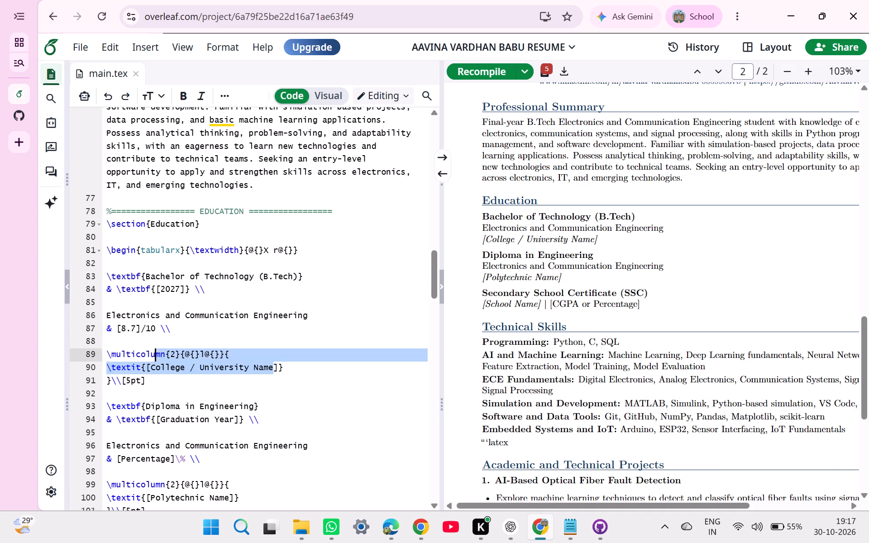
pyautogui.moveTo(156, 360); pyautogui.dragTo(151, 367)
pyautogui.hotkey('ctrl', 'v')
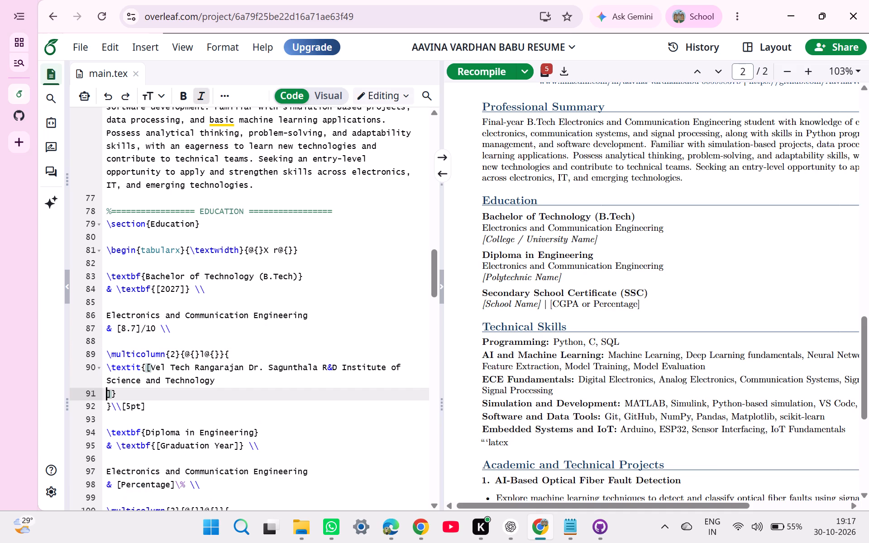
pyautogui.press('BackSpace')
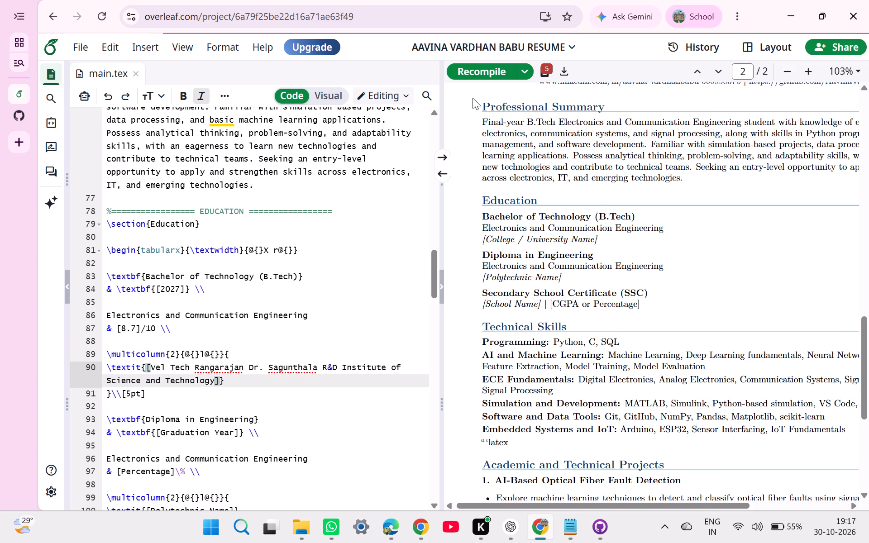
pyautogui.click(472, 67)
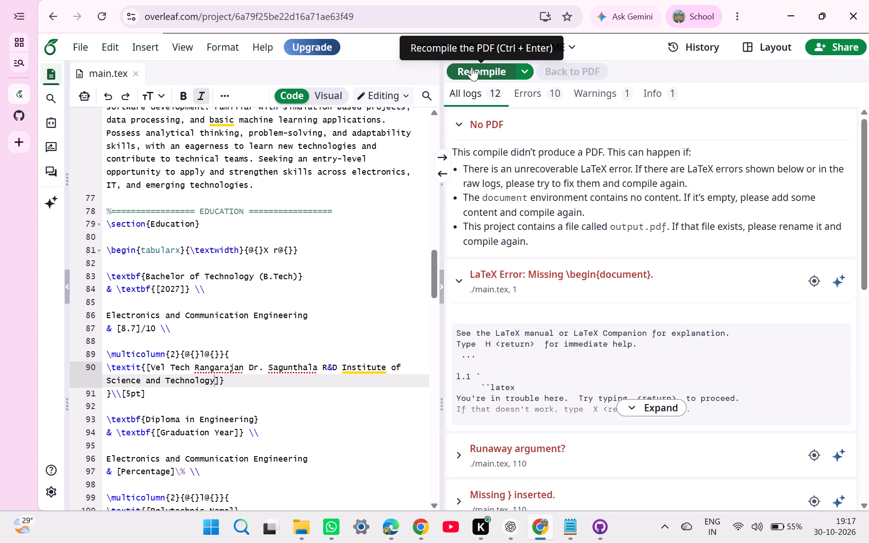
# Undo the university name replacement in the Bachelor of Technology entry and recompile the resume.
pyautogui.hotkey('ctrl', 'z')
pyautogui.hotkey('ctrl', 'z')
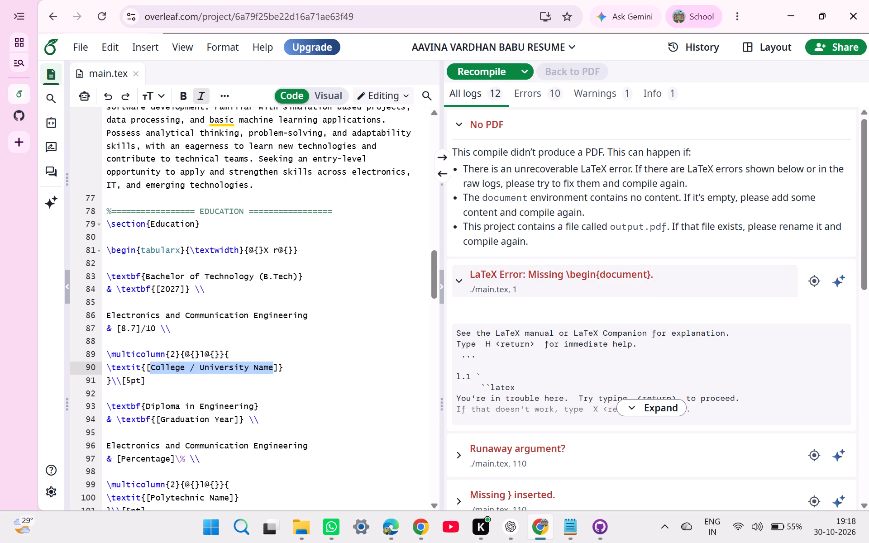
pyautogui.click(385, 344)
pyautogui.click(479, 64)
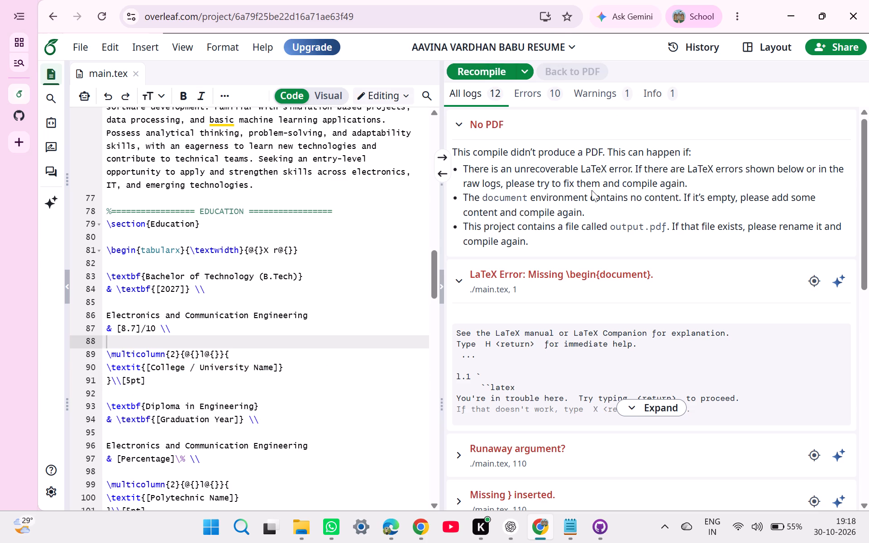
# Recompile the resume and look through the PDF from the header down to Additional Information.
pyautogui.click(487, 69)
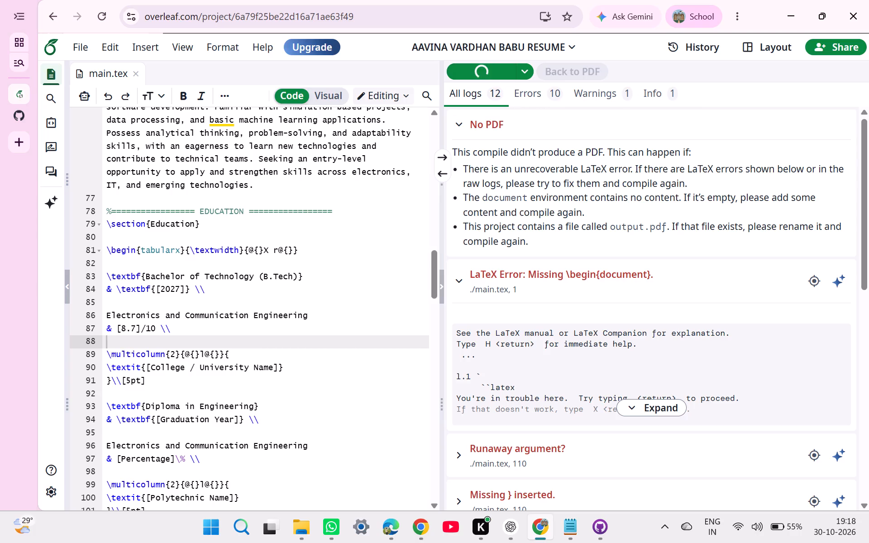
pyautogui.scroll(1, 578, 187)
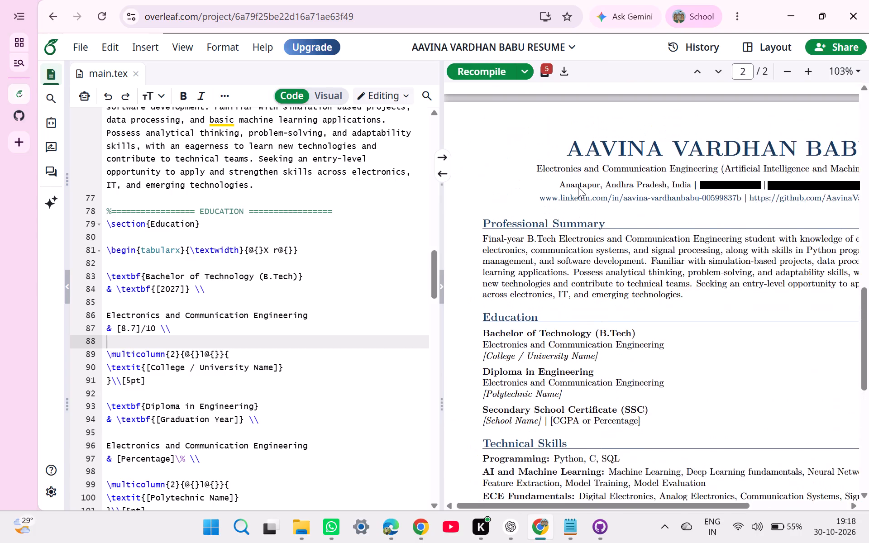
pyautogui.scroll(1, 578, 187)
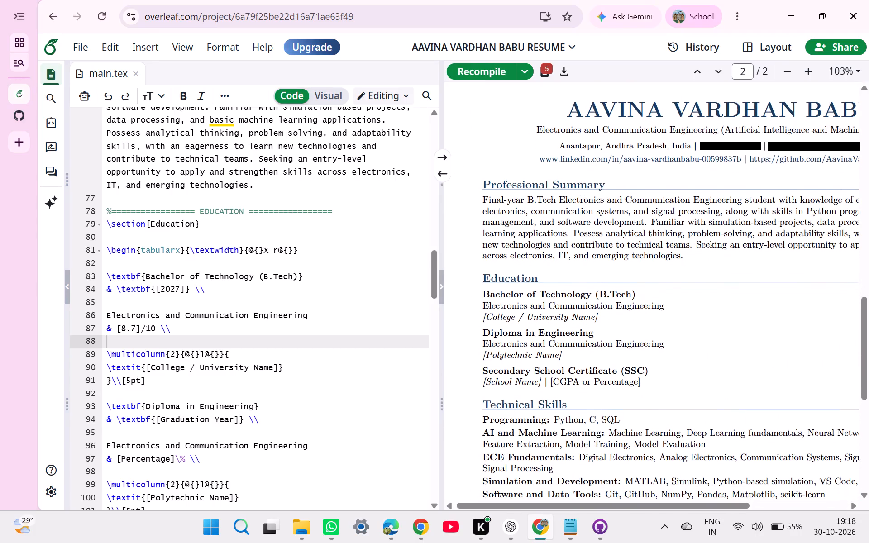
pyautogui.scroll(-3, 578, 187)
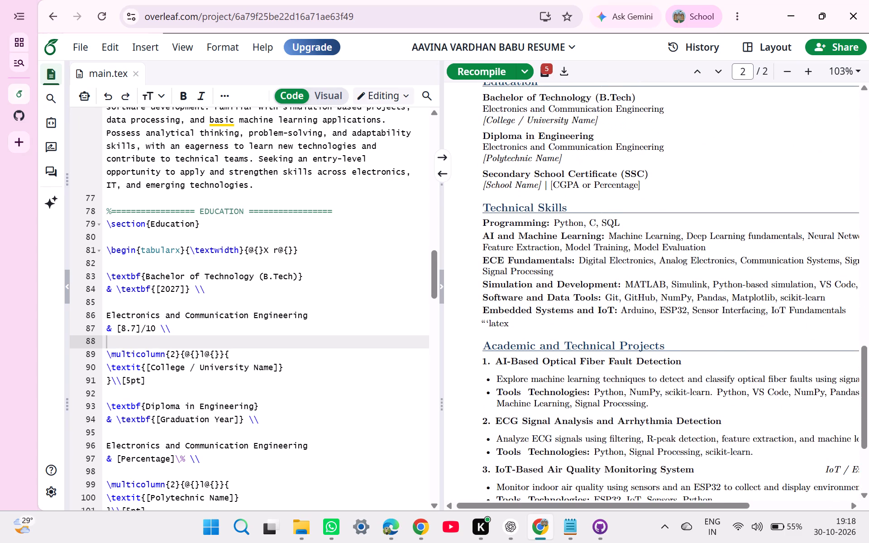
pyautogui.scroll(-4, 578, 187)
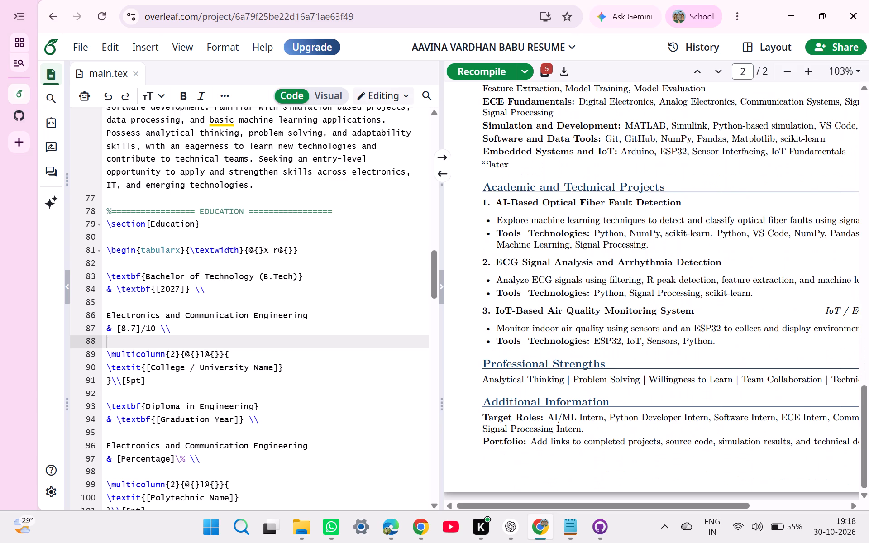
# Replace the College / University Name placeholder of the Bachelor of Technology entry with "Vel tech".
pyautogui.scroll(3, 313, 385)
pyautogui.scroll(-2, 313, 385)
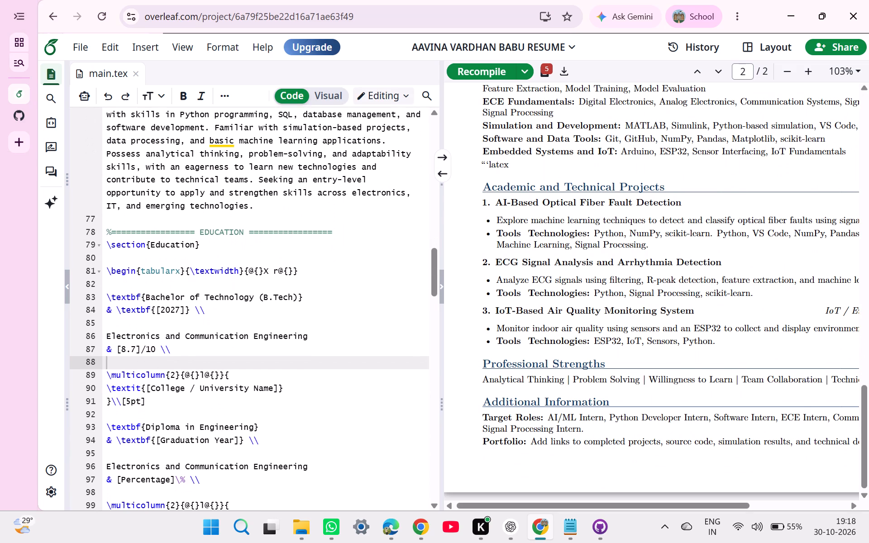
pyautogui.click(275, 389)
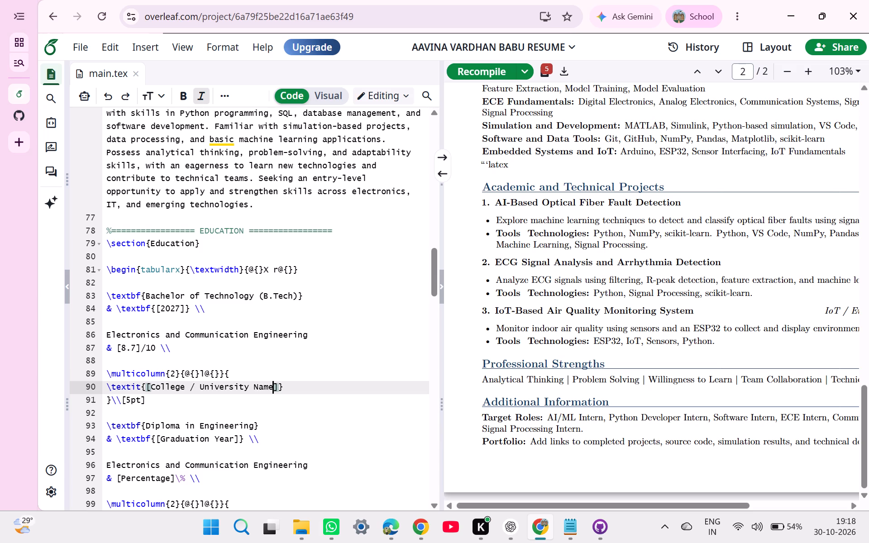
pyautogui.click(269, 387)
pyautogui.press('Right')
pyautogui.press('BackSpace')
pyautogui.press('BackSpace')
pyautogui.press('BackSpace')
pyautogui.press('BackSpace')
pyautogui.press('BackSpace')
pyautogui.press('BackSpace')
pyautogui.press('BackSpace')
pyautogui.press('BackSpace')
pyautogui.press('BackSpace')
pyautogui.press('BackSpace')
pyautogui.press('BackSpace')
pyautogui.press('BackSpace')
pyautogui.press('BackSpace')
pyautogui.press('BackSpace')
pyautogui.press('BackSpace')
pyautogui.press('BackSpace')
pyautogui.press('BackSpace')
pyautogui.press('BackSpace')
pyautogui.press('BackSpace')
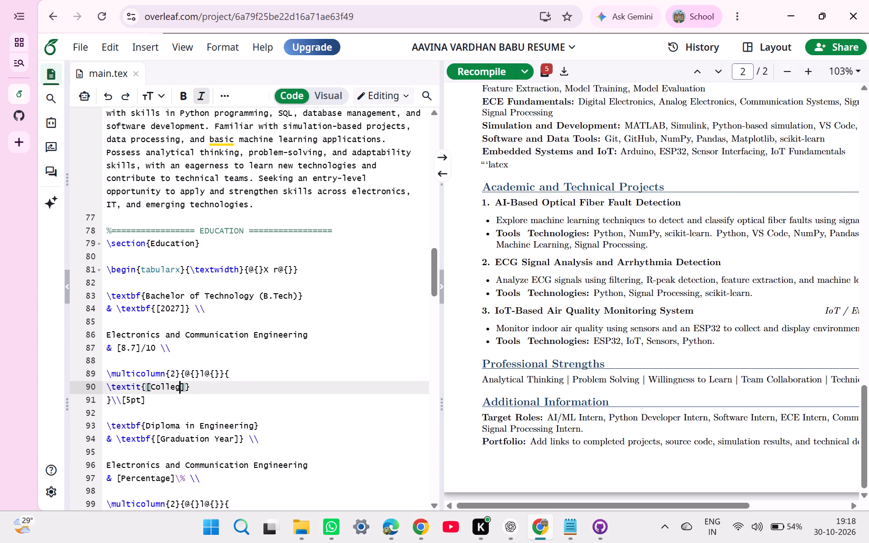
pyautogui.press('BackSpace')
pyautogui.press('BackSpace')
pyautogui.press('BackSpace')
pyautogui.press('BackSpace')
pyautogui.press('BackSpace')
pyautogui.press('BackSpace')
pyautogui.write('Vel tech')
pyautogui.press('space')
# Set Overleaf beside the university's Wikipedia page in Edge and correct the university name to "Vel Tech RAngarajan Dr.".
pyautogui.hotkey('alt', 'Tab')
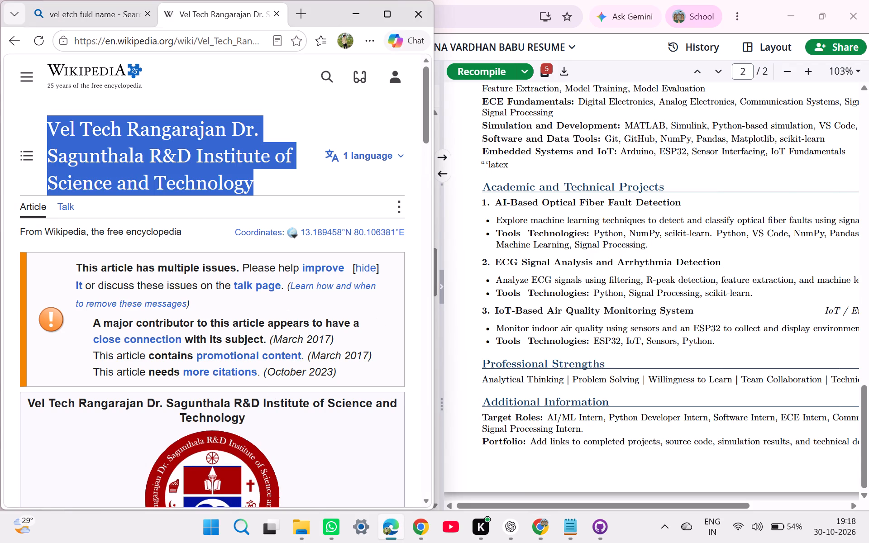
pyautogui.hscroll(2, 536, 327)
pyautogui.scroll(3, 536, 327)
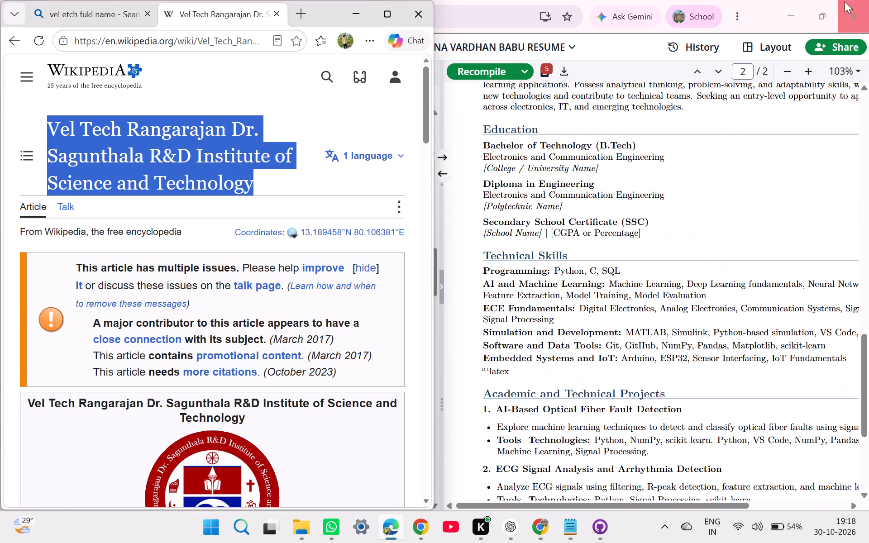
pyautogui.click(769, 40)
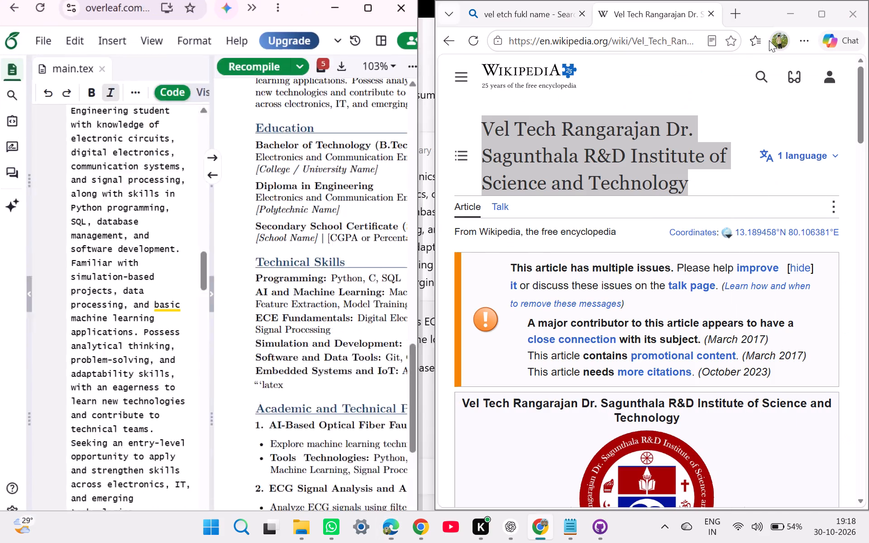
pyautogui.scroll(-2, 194, 310)
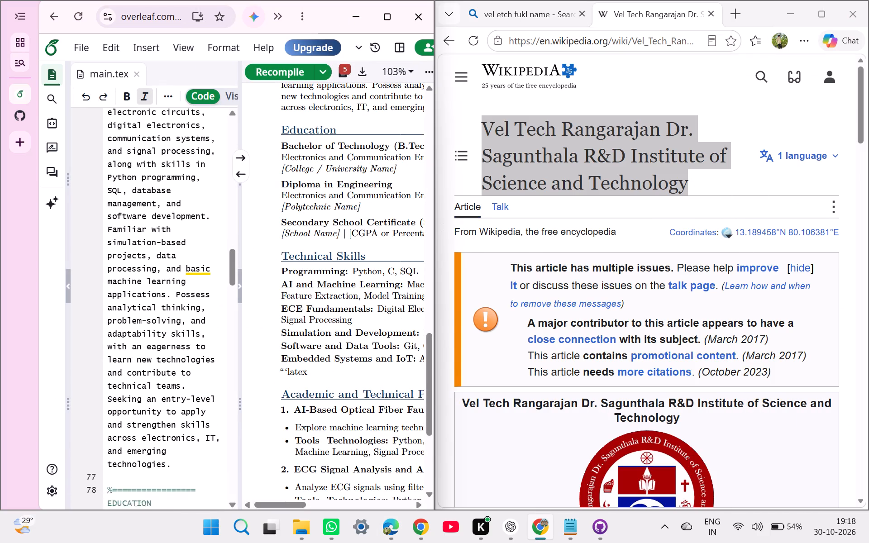
pyautogui.scroll(-4, 194, 310)
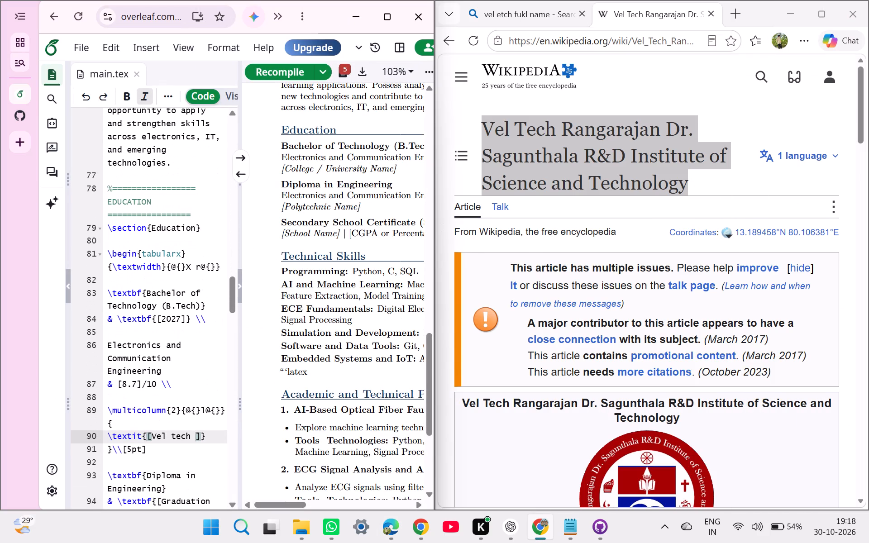
pyautogui.press('BackSpace')
pyautogui.press('BackSpace')
pyautogui.press('BackSpace')
pyautogui.press('BackSpace')
pyautogui.press('BackSpace')
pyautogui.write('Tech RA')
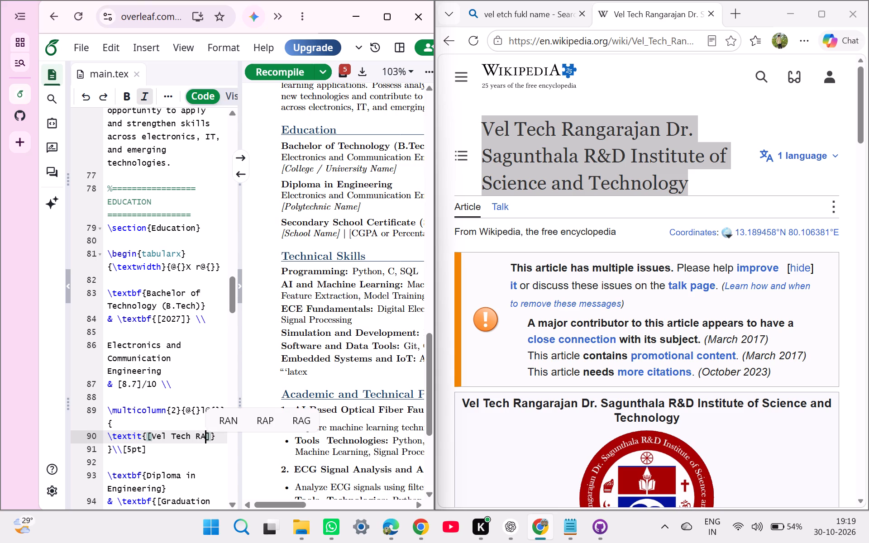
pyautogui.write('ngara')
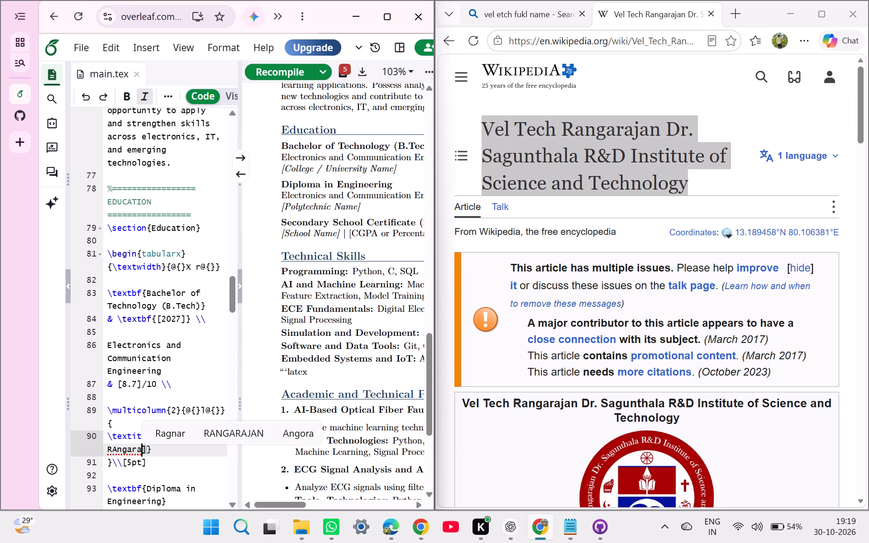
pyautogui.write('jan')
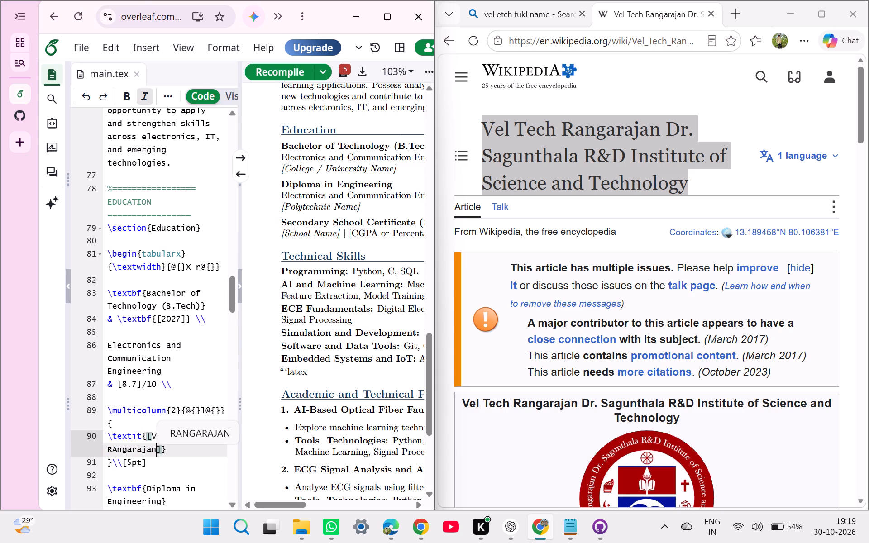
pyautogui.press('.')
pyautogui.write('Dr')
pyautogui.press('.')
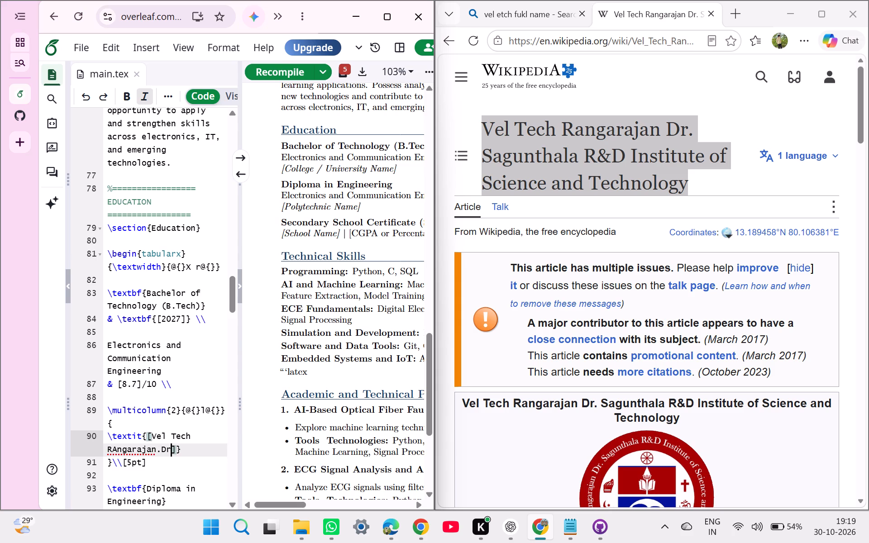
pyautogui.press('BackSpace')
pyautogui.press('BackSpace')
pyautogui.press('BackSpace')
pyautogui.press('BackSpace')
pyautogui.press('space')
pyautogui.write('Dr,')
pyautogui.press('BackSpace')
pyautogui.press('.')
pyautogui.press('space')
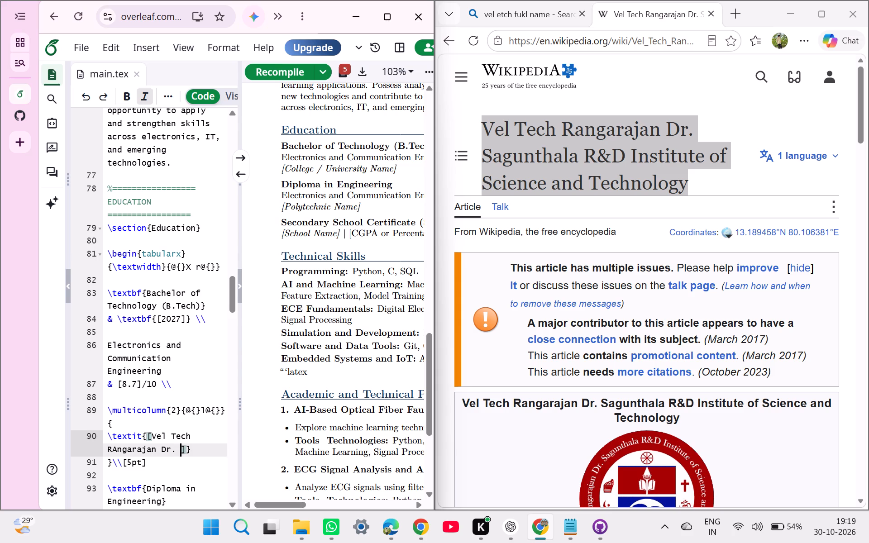
# Complete the university name with "sagunthala R&D Institute of science and Technology", following the Wikipedia title.
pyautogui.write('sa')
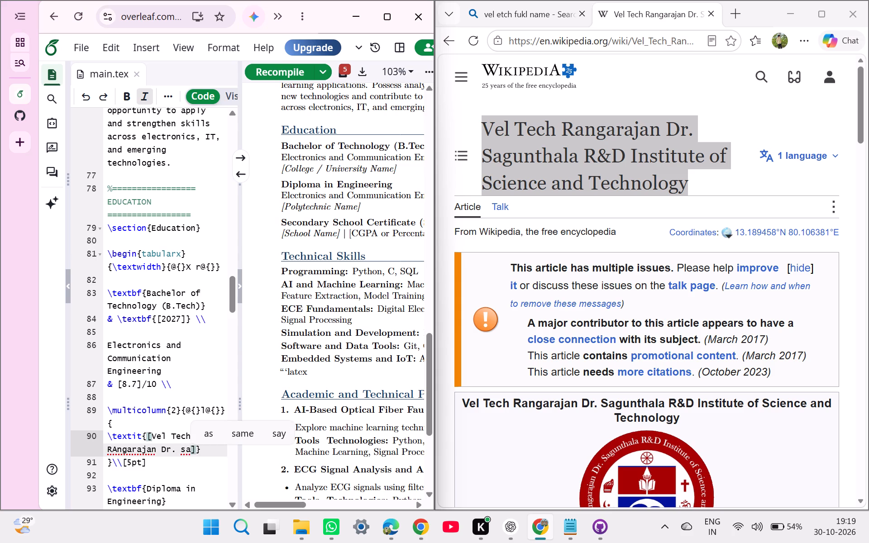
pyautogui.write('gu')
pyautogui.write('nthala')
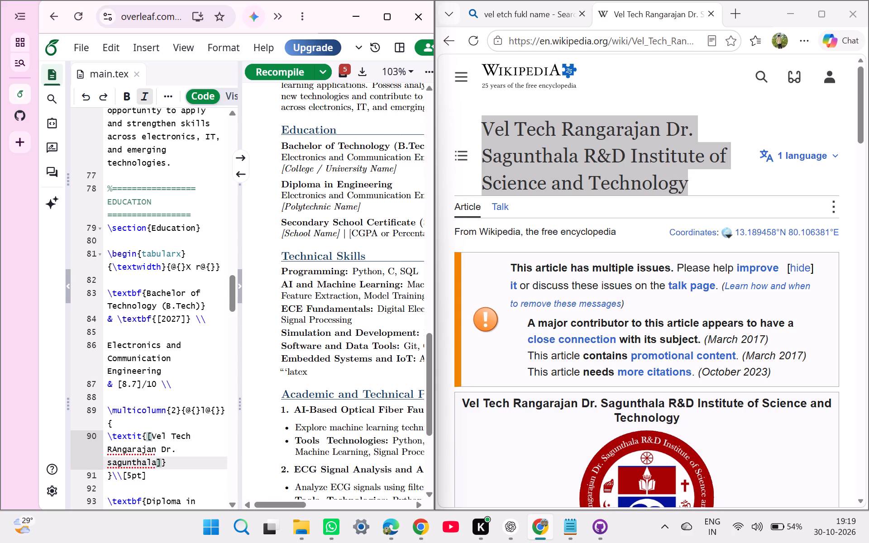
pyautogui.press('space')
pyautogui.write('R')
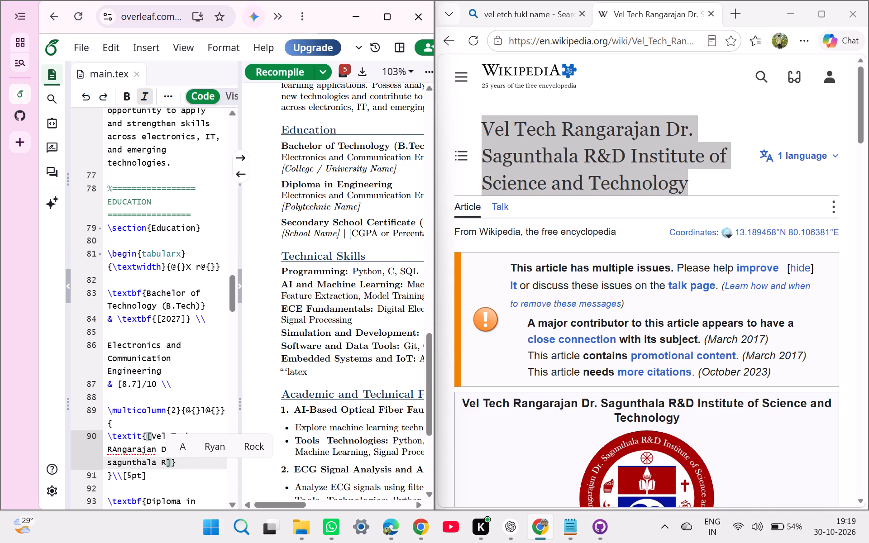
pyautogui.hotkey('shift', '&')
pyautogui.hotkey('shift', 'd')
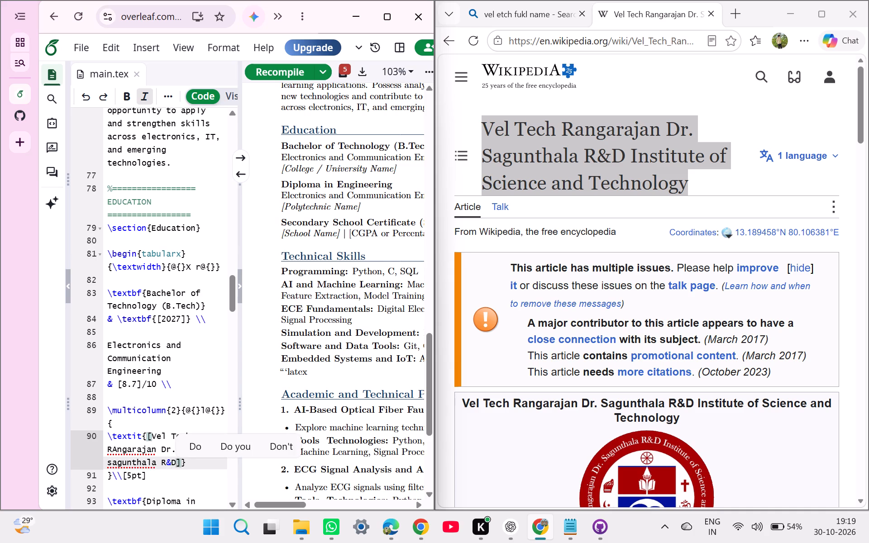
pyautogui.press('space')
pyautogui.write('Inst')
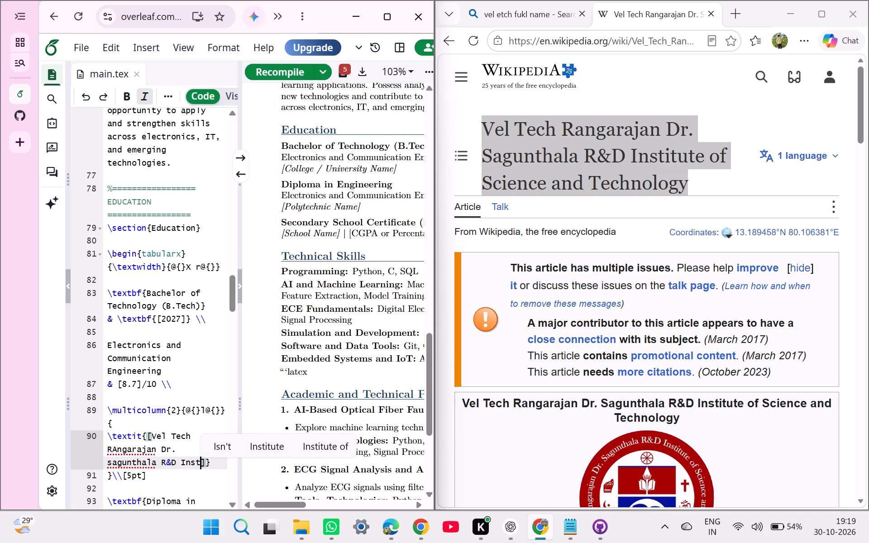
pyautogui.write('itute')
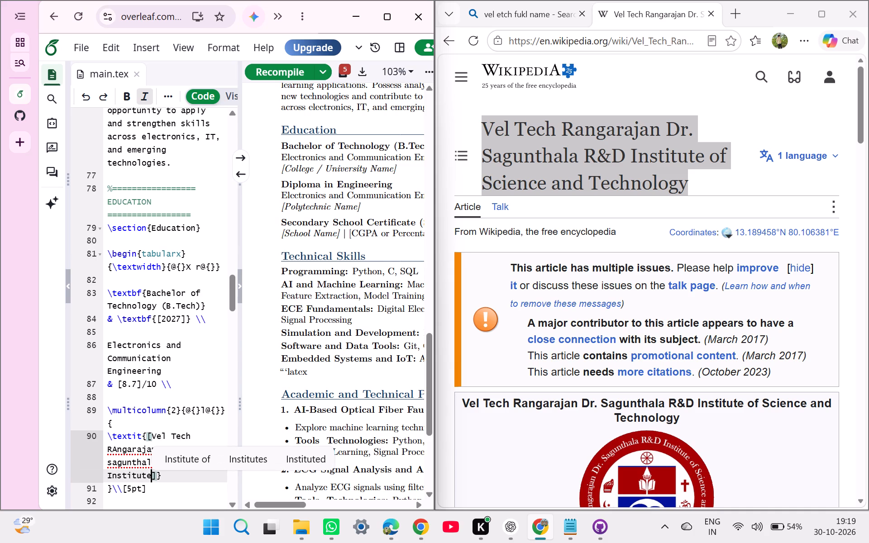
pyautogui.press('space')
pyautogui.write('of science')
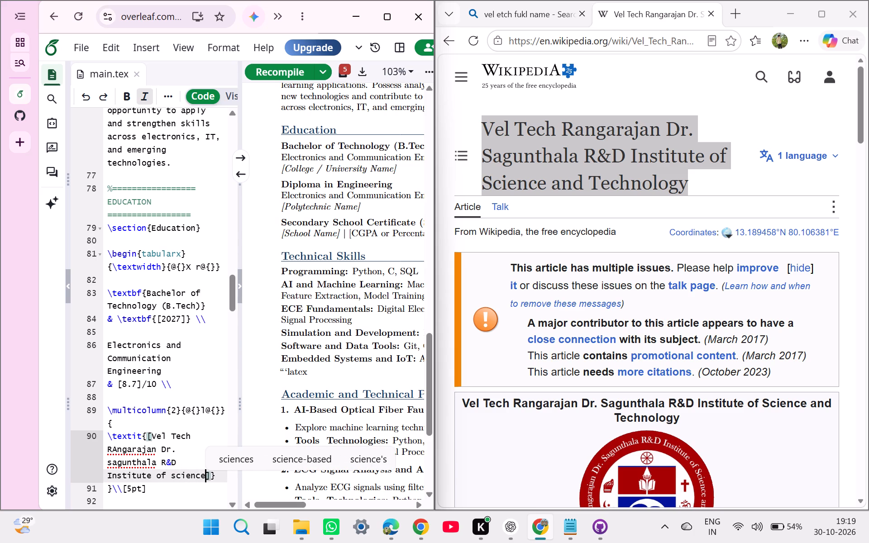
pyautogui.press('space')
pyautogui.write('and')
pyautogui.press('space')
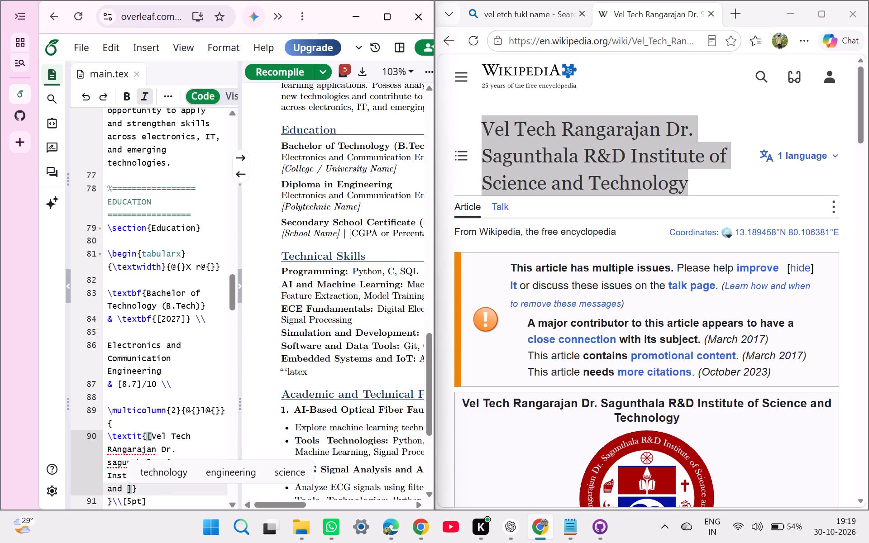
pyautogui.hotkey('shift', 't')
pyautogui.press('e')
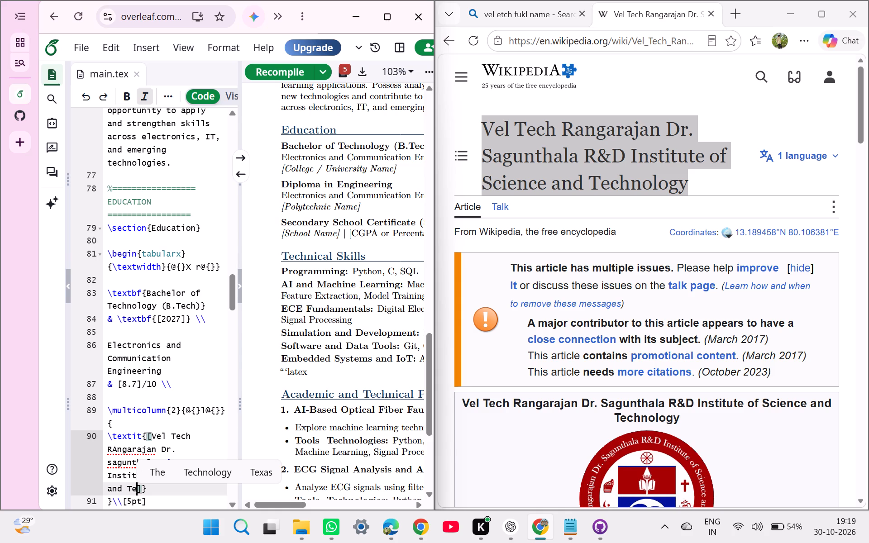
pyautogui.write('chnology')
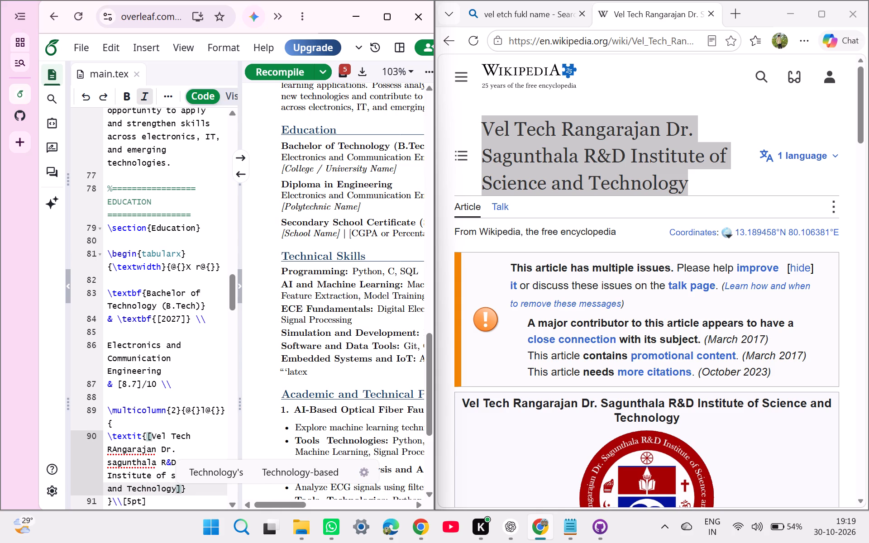
# Capitalize "science" in the university name so that it reads "Institute of Science and Technology".
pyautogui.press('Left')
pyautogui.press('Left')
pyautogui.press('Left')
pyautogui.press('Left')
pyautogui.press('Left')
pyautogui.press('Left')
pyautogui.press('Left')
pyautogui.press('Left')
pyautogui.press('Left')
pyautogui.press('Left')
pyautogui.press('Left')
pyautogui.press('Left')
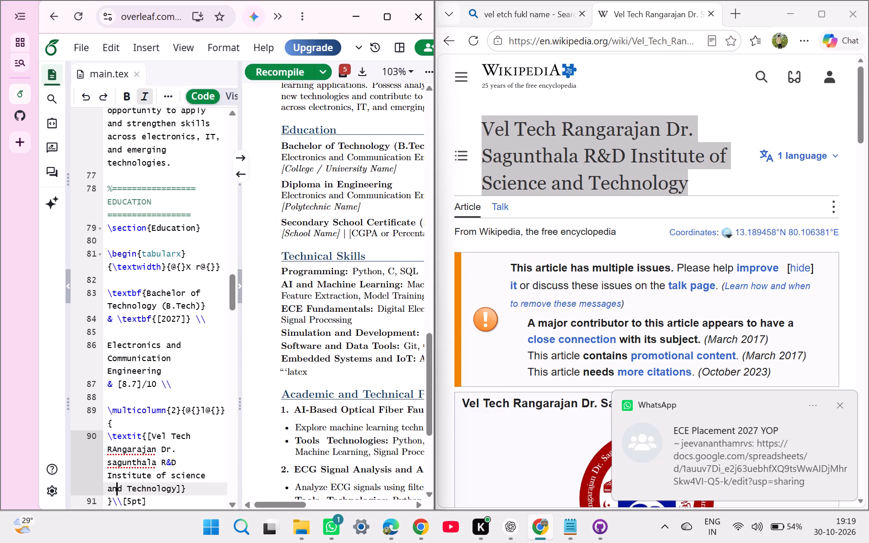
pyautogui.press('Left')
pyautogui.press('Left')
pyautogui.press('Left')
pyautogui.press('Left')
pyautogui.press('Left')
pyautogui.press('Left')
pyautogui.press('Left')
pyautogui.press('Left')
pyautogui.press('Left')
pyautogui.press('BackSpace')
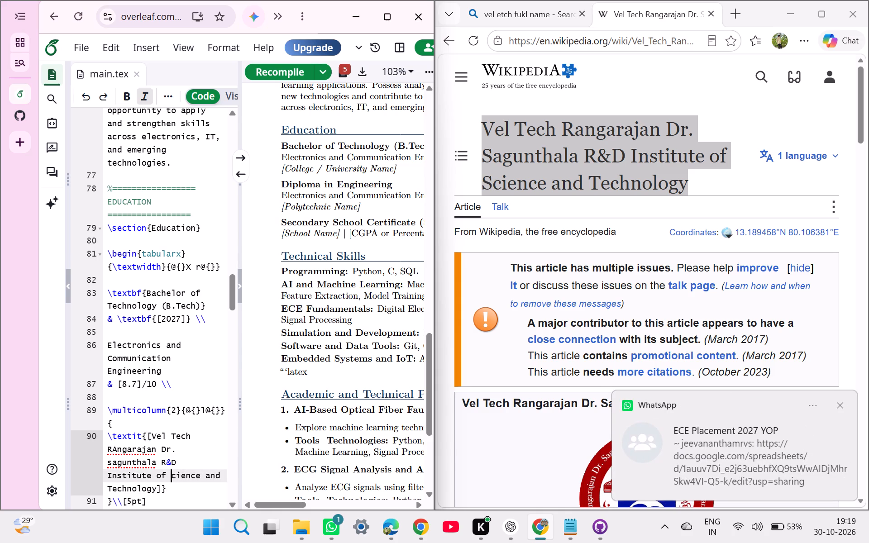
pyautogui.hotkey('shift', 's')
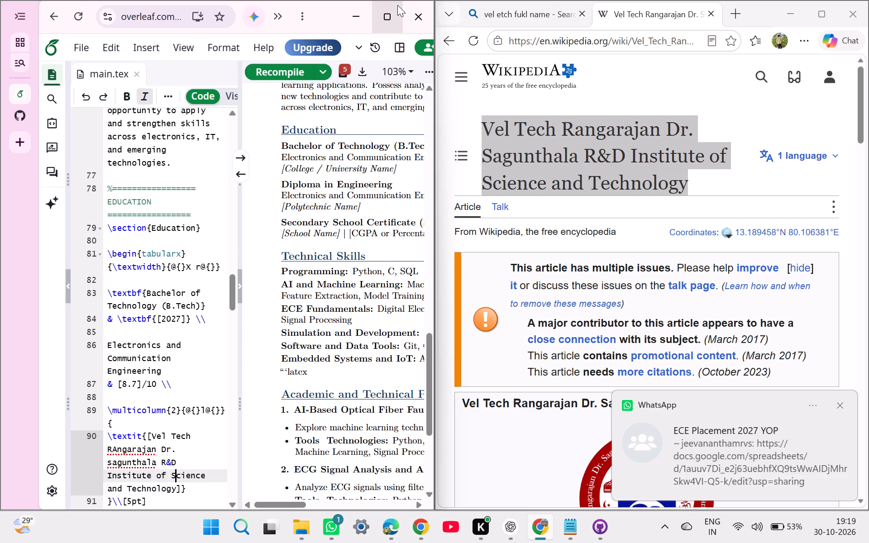
# Maximize the Overleaf window and recompile the resume.
pyautogui.click(397, 5)
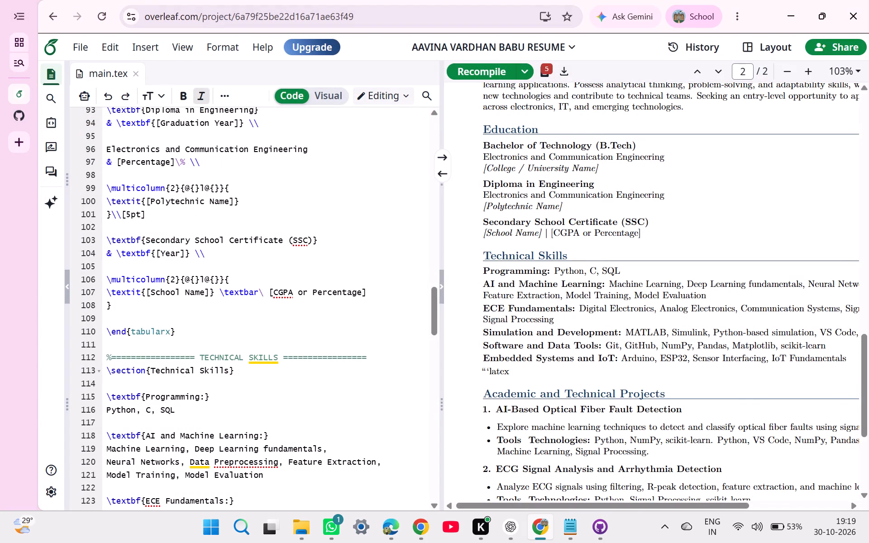
pyautogui.click(494, 76)
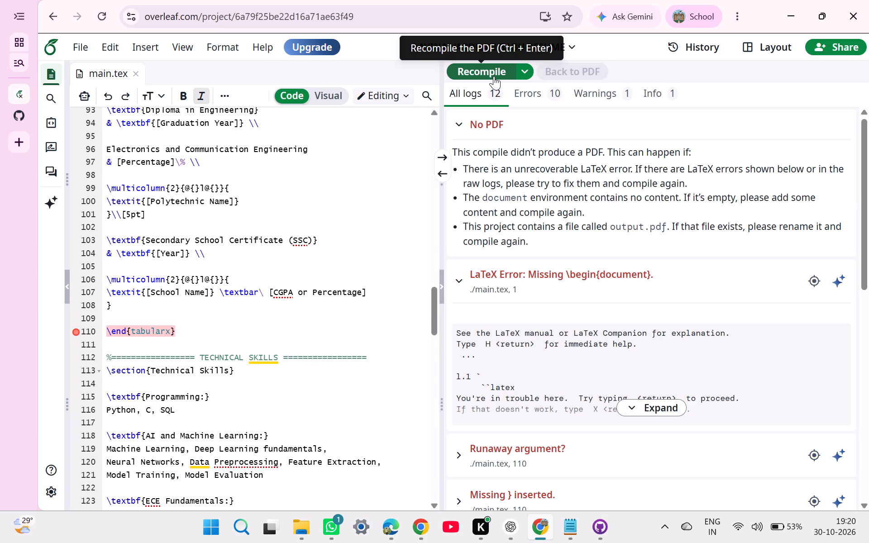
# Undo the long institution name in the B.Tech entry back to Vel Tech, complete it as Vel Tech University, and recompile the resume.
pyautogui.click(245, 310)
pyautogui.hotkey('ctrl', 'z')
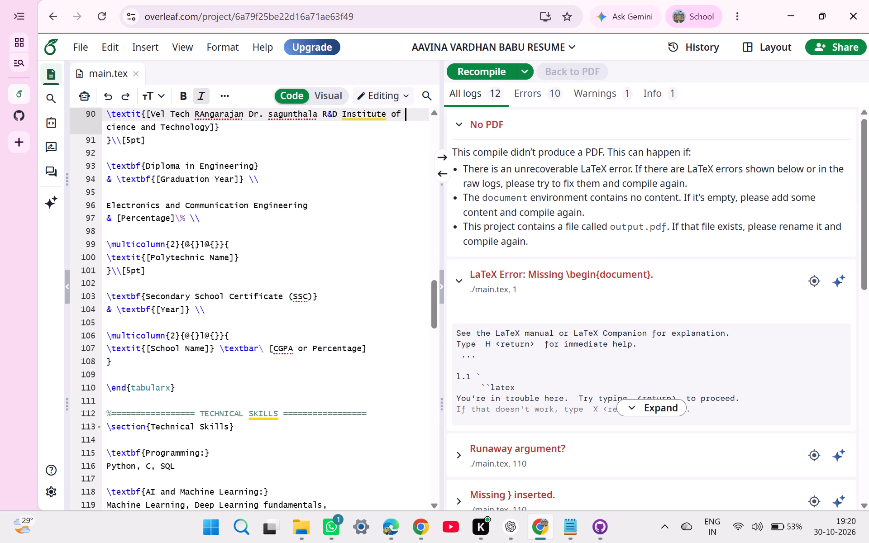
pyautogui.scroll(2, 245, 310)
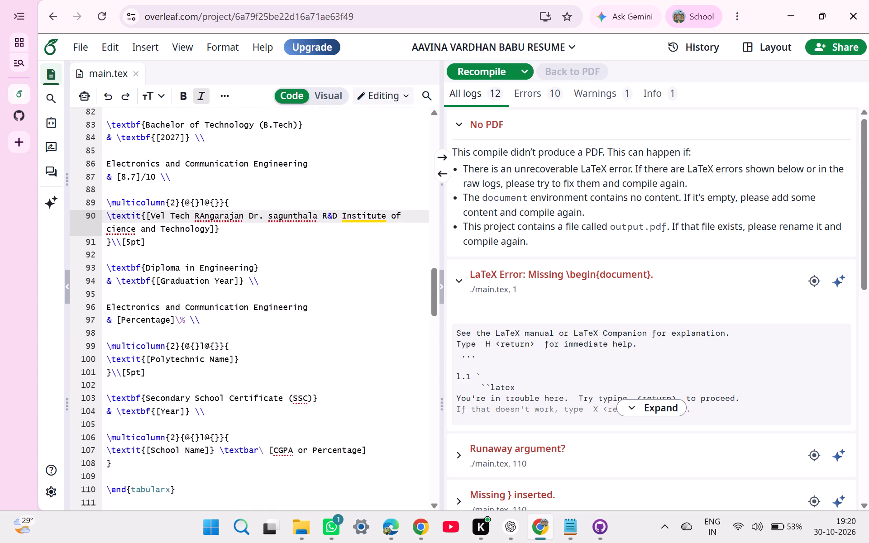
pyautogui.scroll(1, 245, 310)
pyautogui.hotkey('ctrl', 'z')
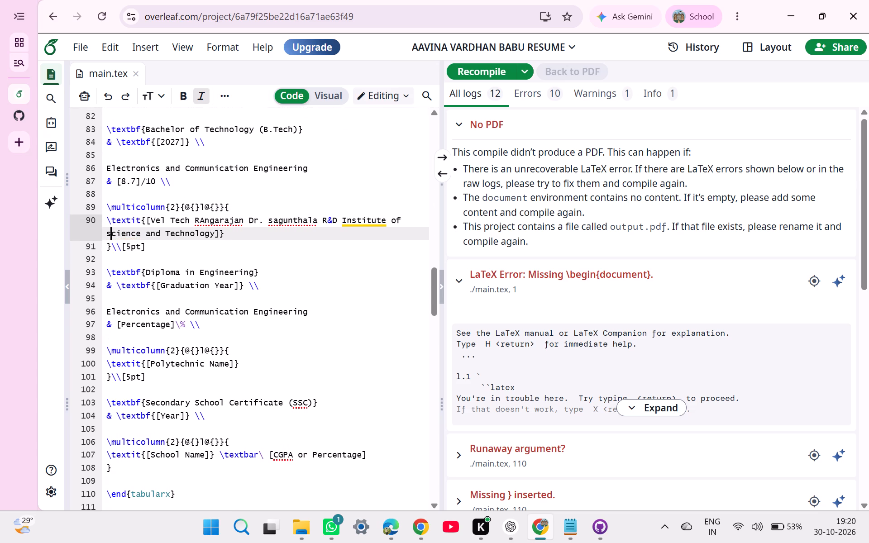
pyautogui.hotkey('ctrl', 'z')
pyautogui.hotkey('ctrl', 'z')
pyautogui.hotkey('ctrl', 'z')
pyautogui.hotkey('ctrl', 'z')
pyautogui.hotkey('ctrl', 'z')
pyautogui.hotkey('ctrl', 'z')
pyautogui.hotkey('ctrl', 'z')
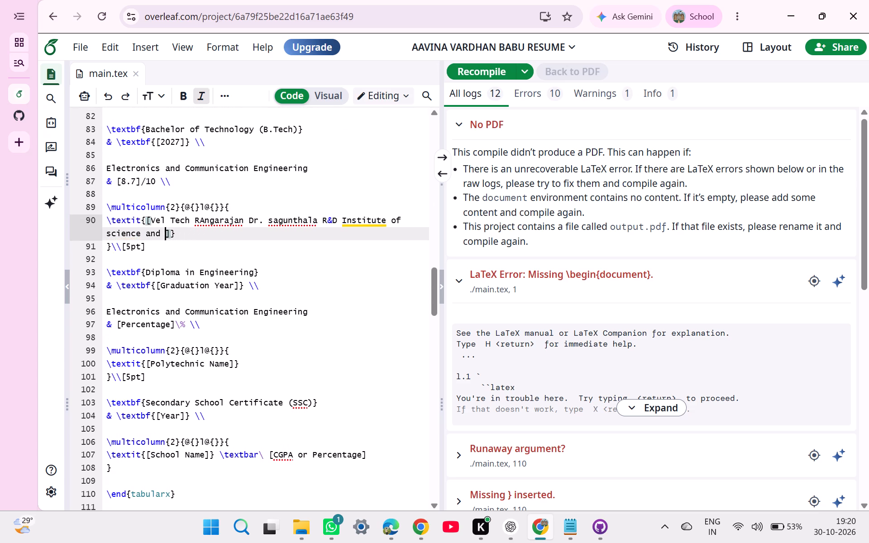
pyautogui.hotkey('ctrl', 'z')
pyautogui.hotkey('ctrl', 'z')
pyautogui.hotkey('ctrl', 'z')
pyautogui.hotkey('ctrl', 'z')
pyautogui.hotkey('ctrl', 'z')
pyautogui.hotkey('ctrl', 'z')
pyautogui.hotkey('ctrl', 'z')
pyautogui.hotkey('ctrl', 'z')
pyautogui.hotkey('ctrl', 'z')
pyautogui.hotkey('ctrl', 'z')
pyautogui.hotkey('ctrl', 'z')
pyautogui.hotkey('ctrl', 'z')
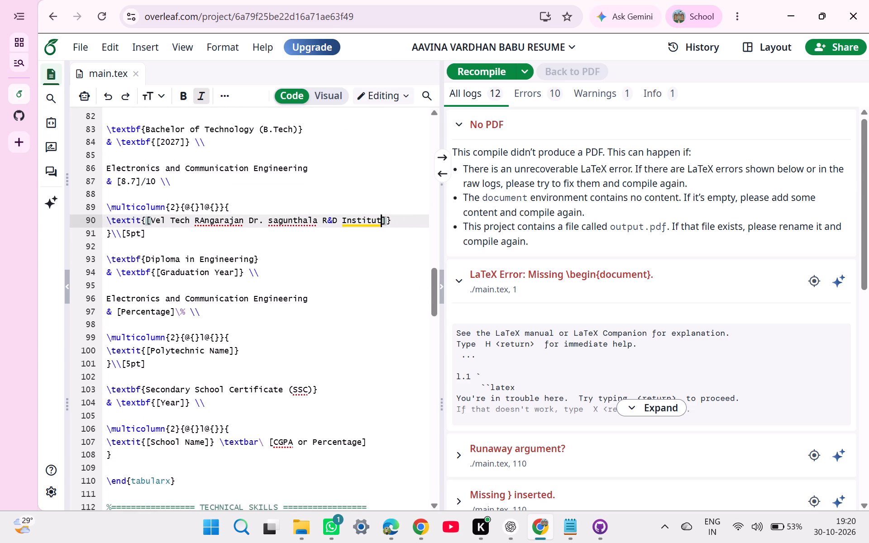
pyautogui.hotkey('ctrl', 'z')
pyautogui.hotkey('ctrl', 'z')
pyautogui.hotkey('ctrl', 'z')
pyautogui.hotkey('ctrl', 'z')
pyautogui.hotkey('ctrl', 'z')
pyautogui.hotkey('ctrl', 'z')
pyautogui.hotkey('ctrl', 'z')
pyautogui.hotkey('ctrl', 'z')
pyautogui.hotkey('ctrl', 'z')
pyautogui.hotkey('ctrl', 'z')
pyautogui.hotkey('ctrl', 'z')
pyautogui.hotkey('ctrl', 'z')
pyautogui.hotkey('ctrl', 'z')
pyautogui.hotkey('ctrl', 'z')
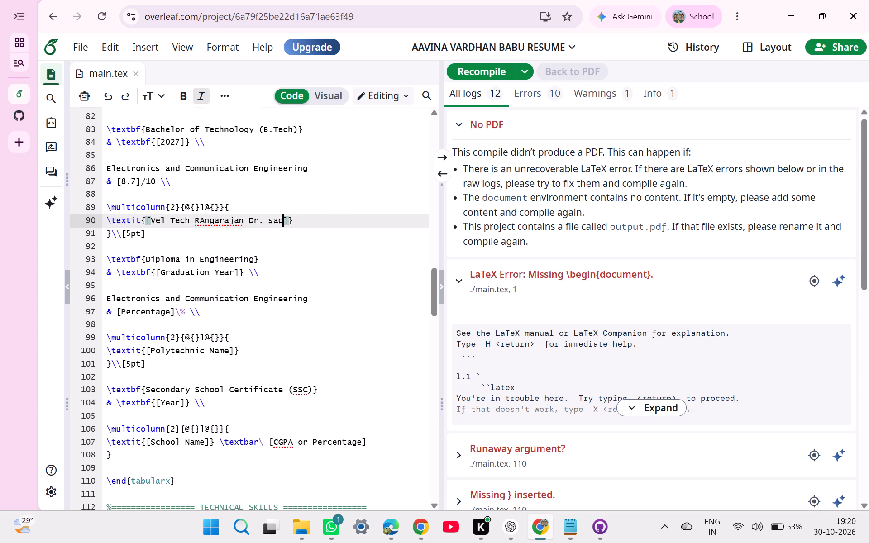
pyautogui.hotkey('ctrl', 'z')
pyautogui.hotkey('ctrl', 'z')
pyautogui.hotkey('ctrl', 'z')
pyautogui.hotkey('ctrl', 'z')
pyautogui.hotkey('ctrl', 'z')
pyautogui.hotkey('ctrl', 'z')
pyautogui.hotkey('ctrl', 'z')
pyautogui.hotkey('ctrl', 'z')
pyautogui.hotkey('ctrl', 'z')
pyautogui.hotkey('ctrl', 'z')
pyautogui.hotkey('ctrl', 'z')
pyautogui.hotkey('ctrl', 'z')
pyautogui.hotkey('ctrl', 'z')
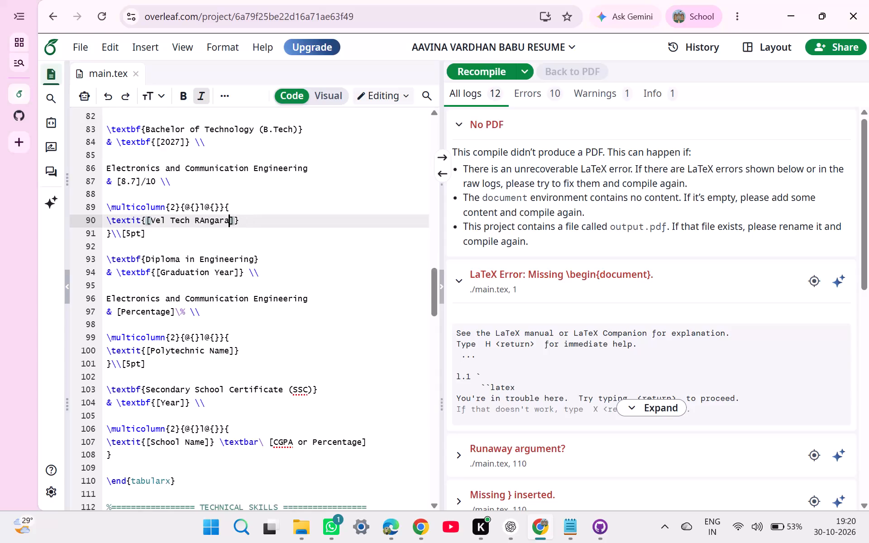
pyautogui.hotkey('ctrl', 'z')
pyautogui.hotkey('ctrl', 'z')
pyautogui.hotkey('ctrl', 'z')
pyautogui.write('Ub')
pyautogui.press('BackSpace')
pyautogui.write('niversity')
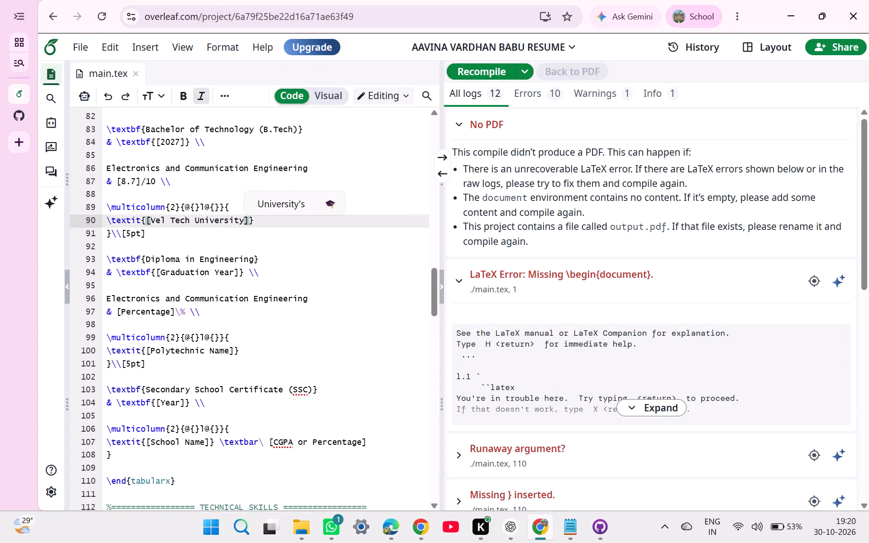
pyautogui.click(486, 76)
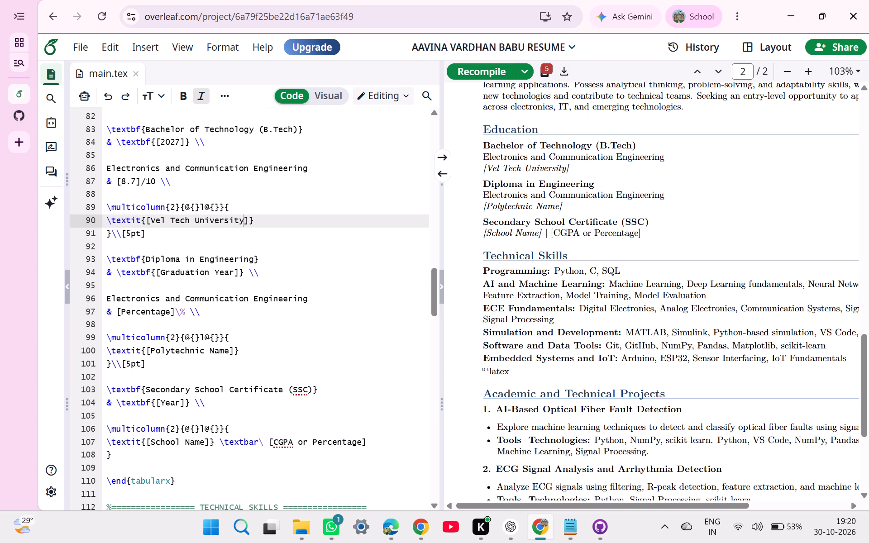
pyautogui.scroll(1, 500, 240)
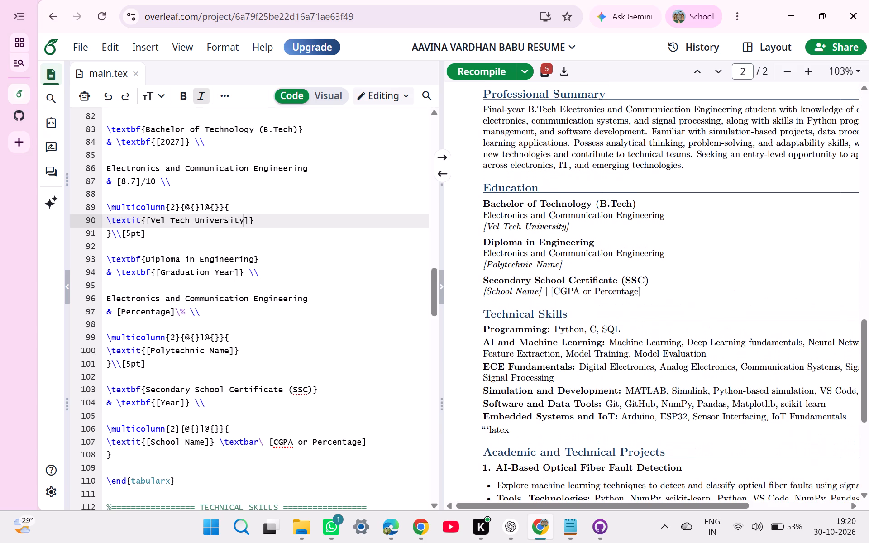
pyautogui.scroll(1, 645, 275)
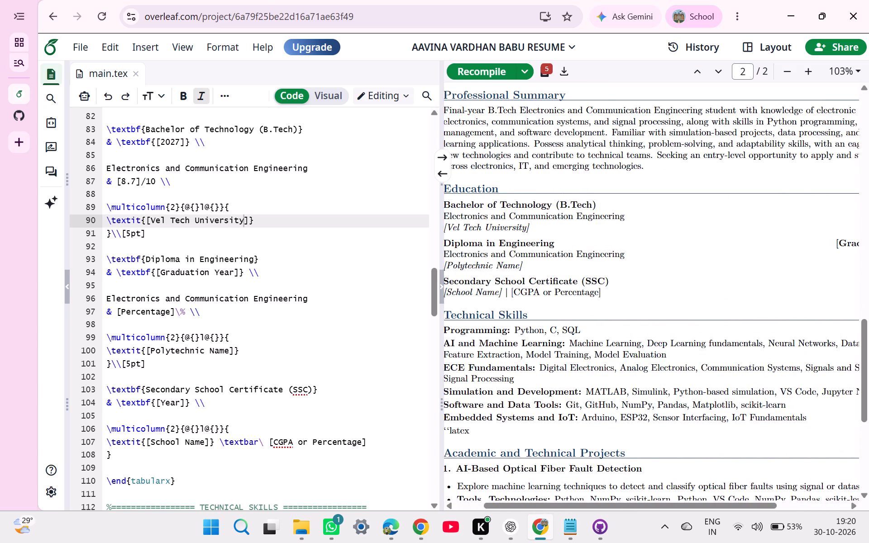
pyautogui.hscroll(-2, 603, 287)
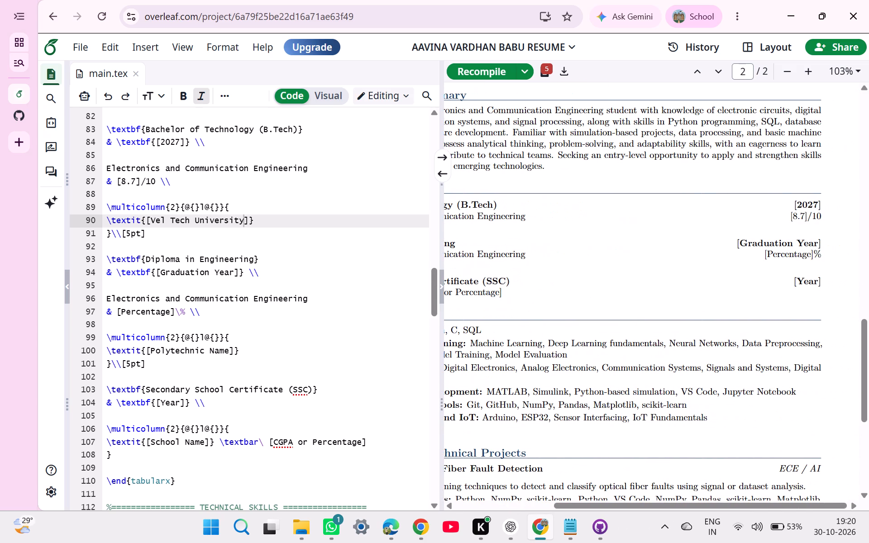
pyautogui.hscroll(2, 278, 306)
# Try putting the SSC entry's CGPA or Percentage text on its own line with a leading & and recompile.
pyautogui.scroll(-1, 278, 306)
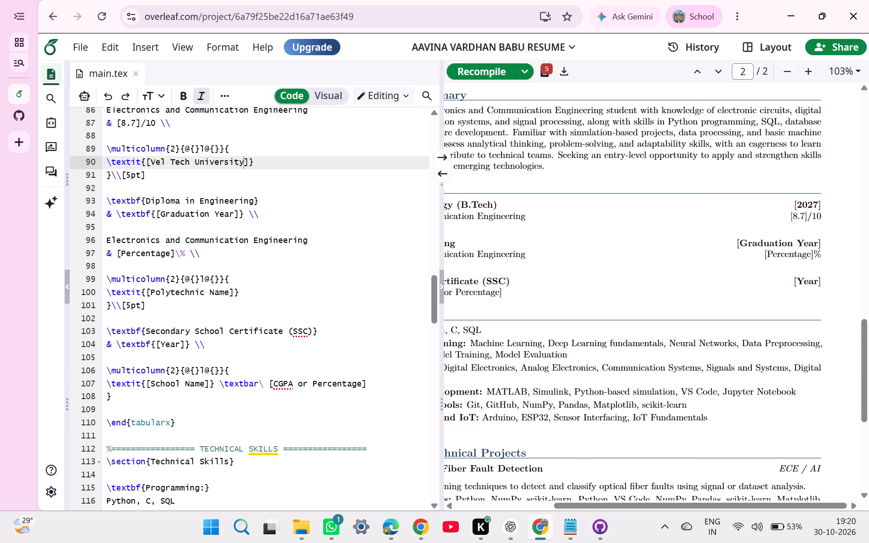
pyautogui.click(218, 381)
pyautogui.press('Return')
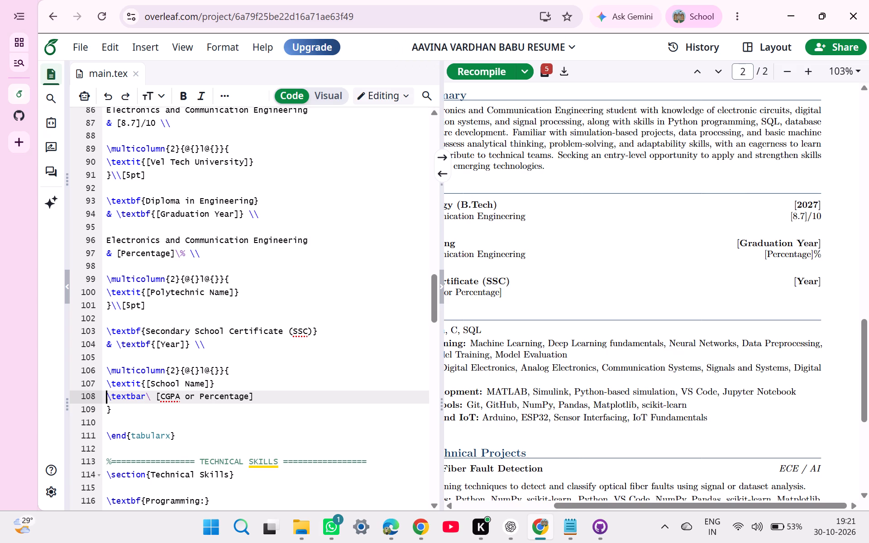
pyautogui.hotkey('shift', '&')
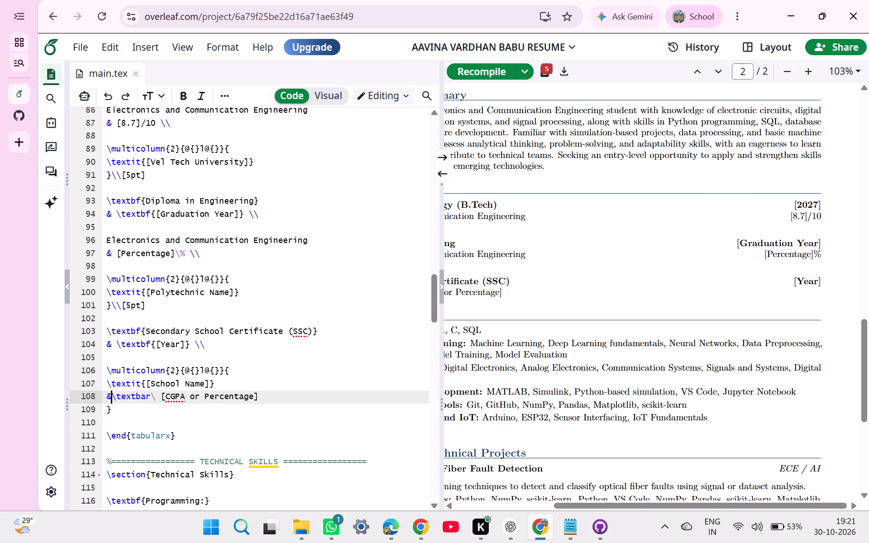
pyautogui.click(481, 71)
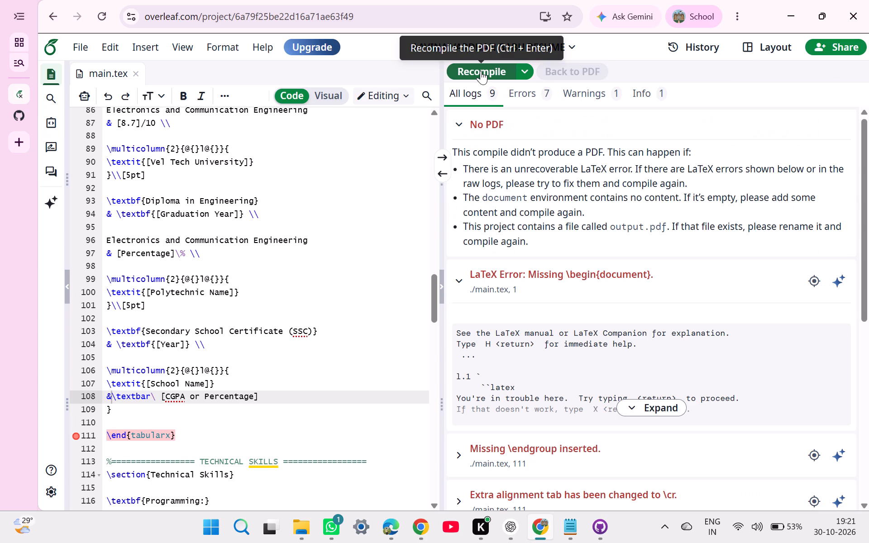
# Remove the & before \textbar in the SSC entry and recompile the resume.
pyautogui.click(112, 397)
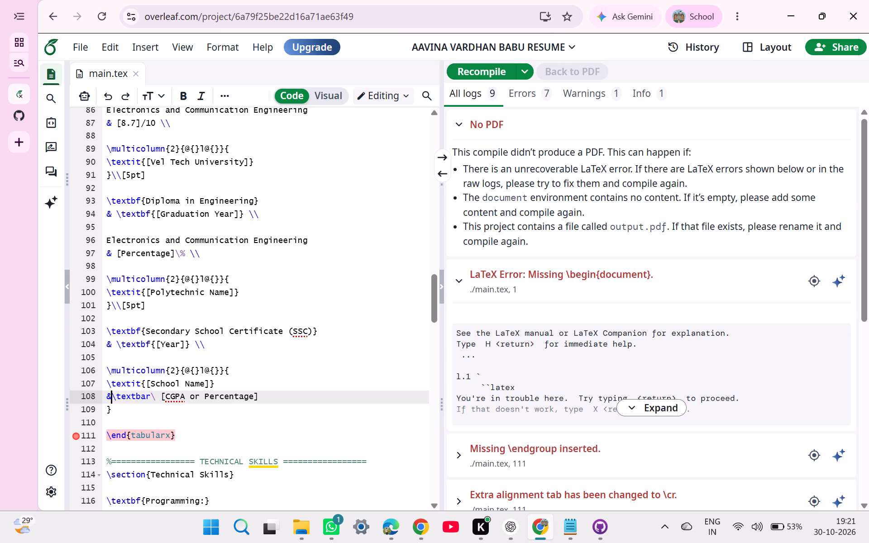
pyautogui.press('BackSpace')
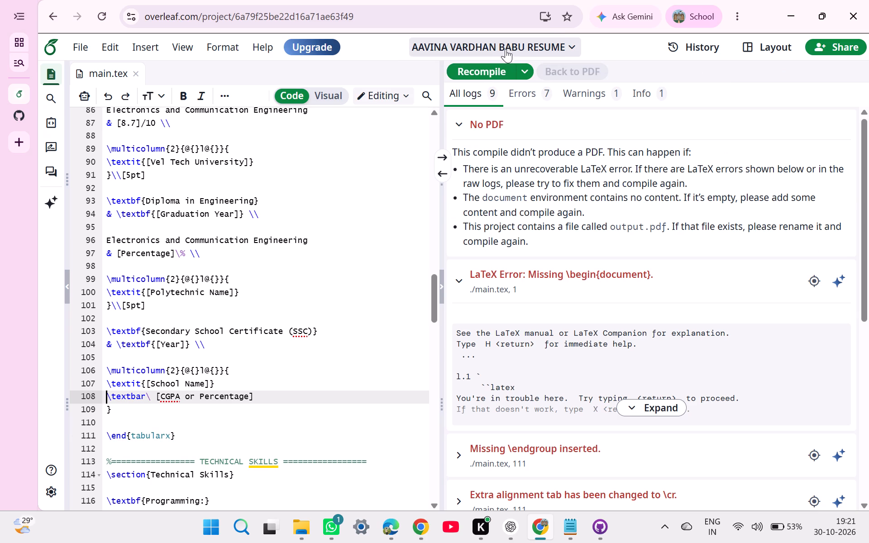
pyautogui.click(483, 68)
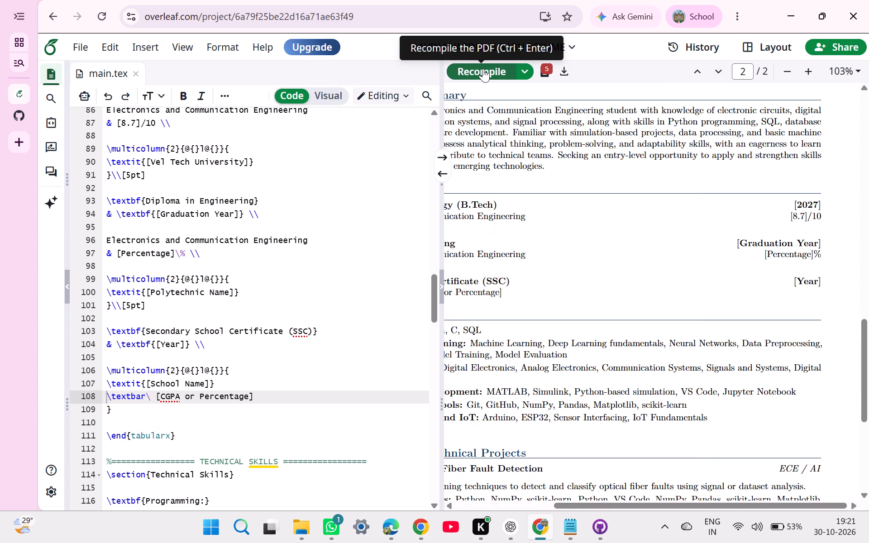
# Undo the SSC line break, the B.Tech institution, CGPA and year entries, and the professional summary replacement, and recompile the resume.
pyautogui.click(309, 257)
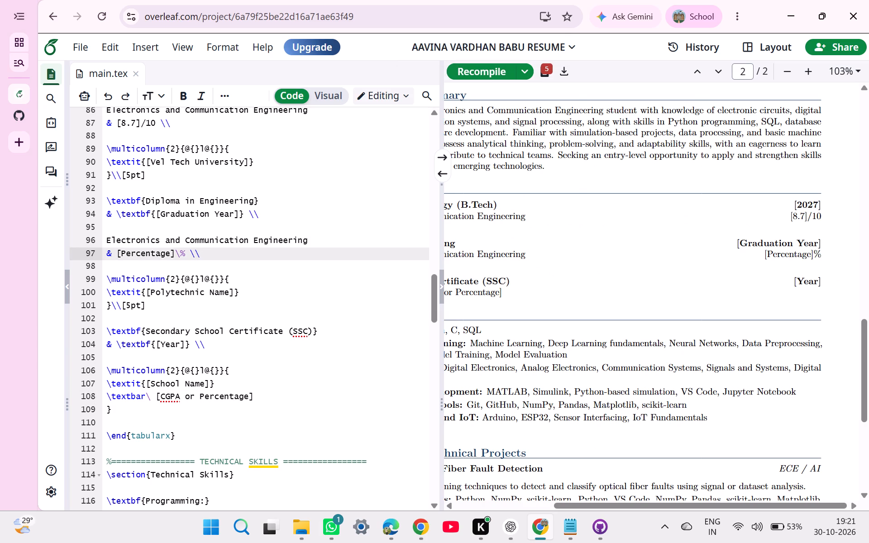
pyautogui.hotkey('ctrl', 'z')
pyautogui.hotkey('ctrl', 'z')
pyautogui.hotkey('ctrl', 'z')
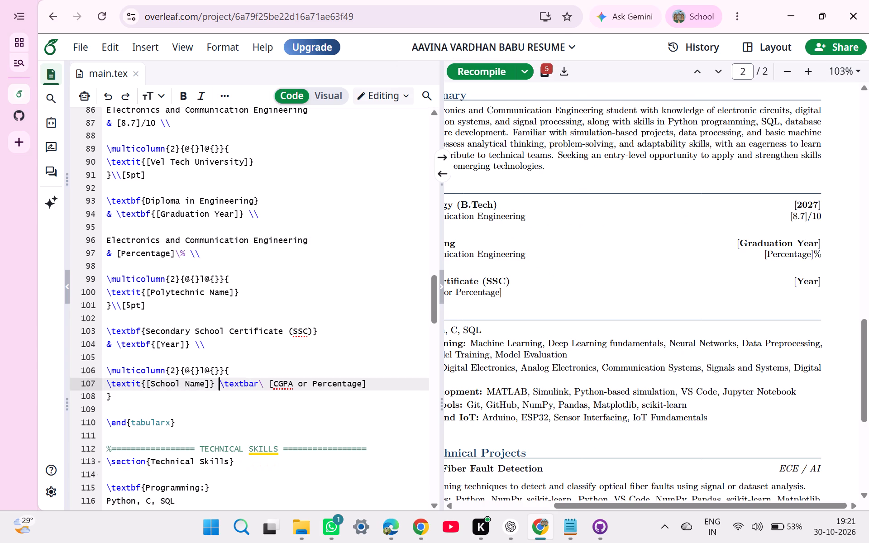
pyautogui.hotkey('ctrl', 'z')
pyautogui.hotkey('ctrl', 'z')
pyautogui.hotkey('ctrl', 'z')
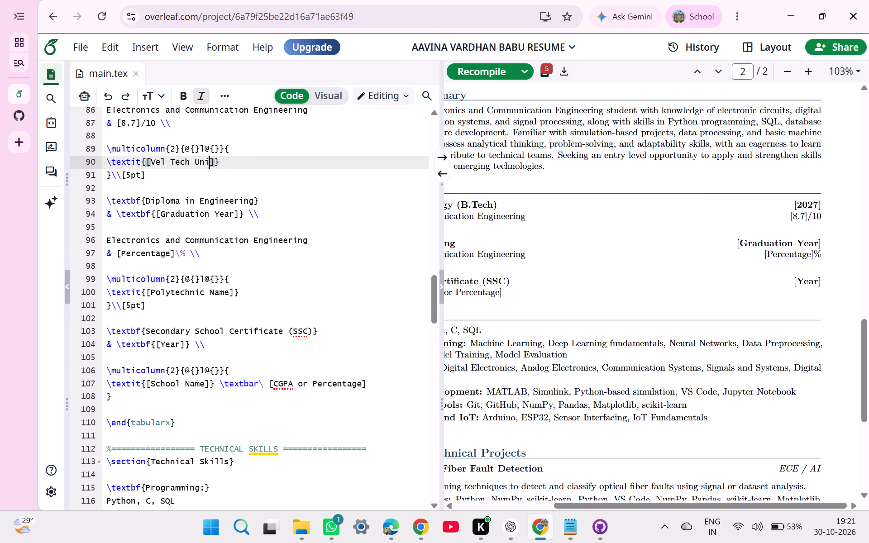
pyautogui.hotkey('ctrl', 'z')
pyautogui.hotkey('ctrl', 'z')
pyautogui.hotkey('ctrl', 'z')
pyautogui.hotkey('ctrl', 'z')
pyautogui.hotkey('ctrl', 'z')
pyautogui.hotkey('ctrl', 'z')
pyautogui.hotkey('ctrl', 'z')
pyautogui.hotkey('ctrl', 'z')
pyautogui.hotkey('ctrl', 'z')
pyautogui.hotkey('ctrl', 'z')
pyautogui.hotkey('ctrl', 'z')
pyautogui.hotkey('ctrl', 'z')
pyautogui.hotkey('ctrl', 'z')
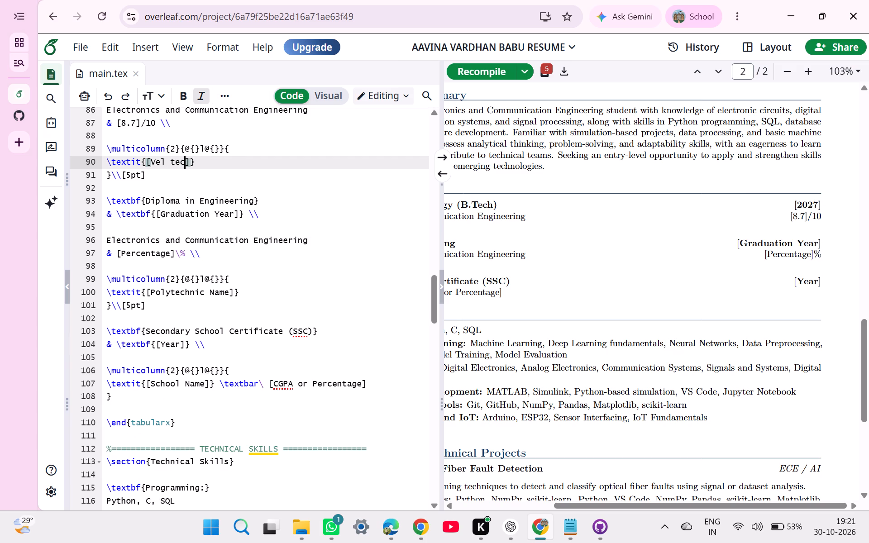
pyautogui.hotkey('ctrl', 'z')
pyautogui.hotkey('ctrl', 'z')
pyautogui.hotkey('ctrl', 'z')
pyautogui.hotkey('ctrl', 'z')
pyautogui.hotkey('ctrl', 'z')
pyautogui.hotkey('ctrl', 'z')
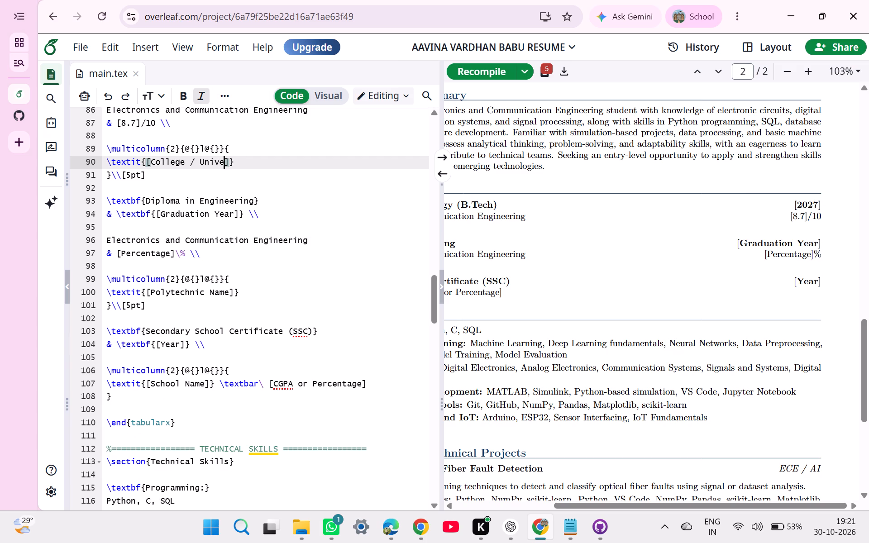
pyautogui.hotkey('ctrl', 'z')
pyautogui.hotkey('ctrl', 'z')
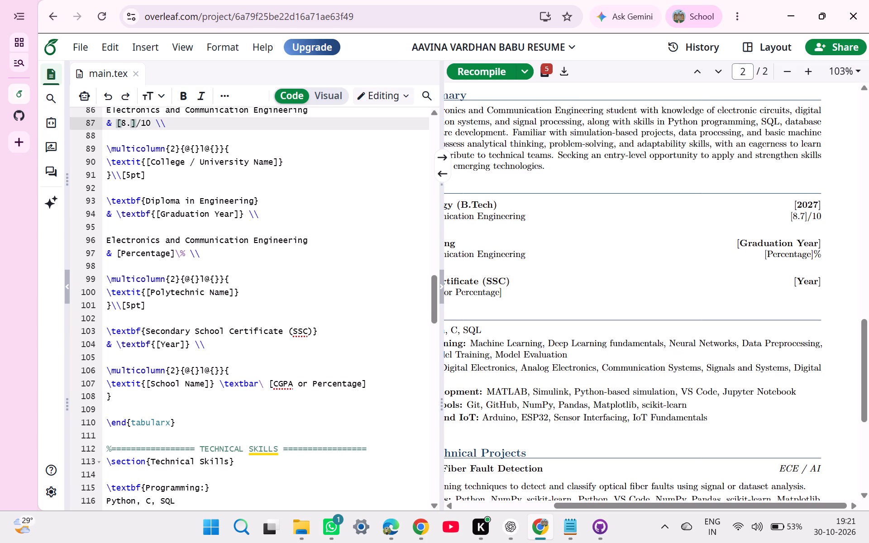
pyautogui.hotkey('ctrl', 'z')
pyautogui.hotkey('ctrl', 'z')
pyautogui.hotkey('ctrl', 'z')
pyautogui.hotkey('ctrl', 'z')
pyautogui.hotkey('ctrl', 'z')
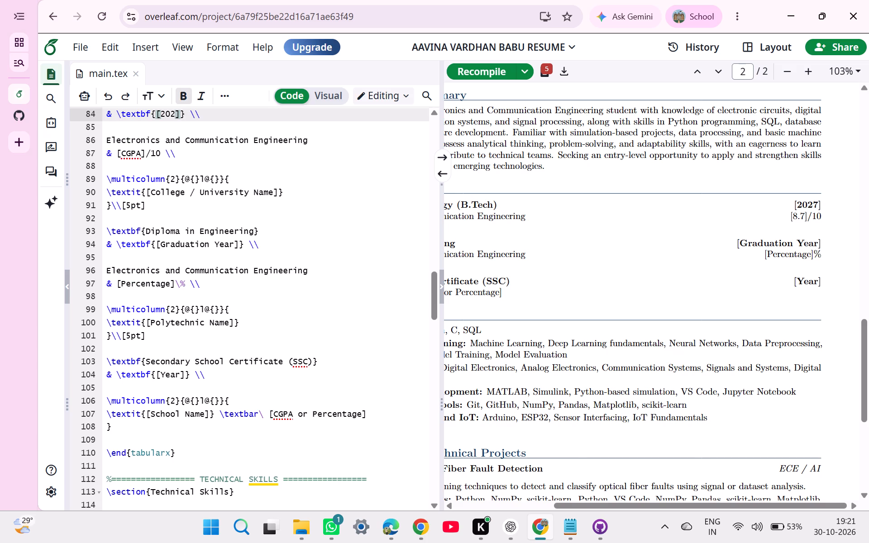
pyautogui.hotkey('ctrl', 'z')
pyautogui.hotkey('ctrl', 'z')
pyautogui.hotkey('ctrl', 'z')
pyautogui.hotkey('ctrl', 'z')
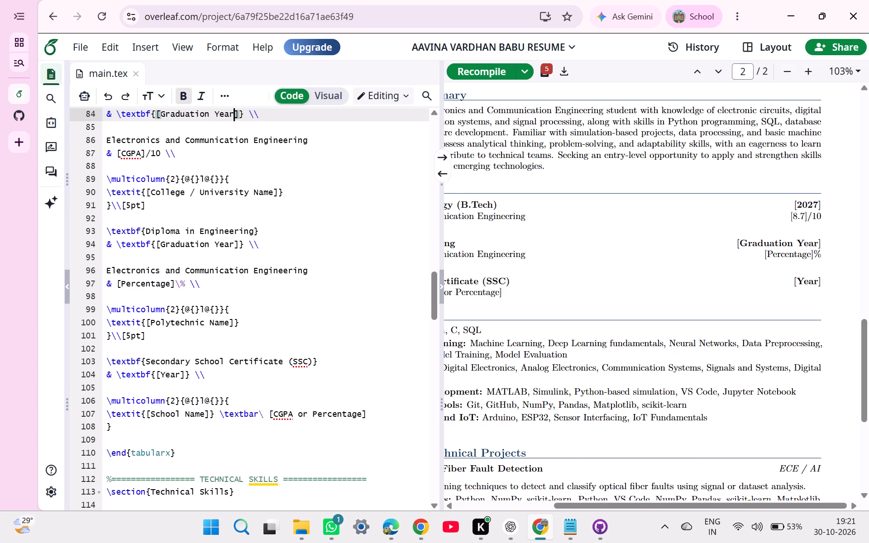
pyautogui.hotkey('ctrl', 'z')
pyautogui.scroll(-1, 292, 279)
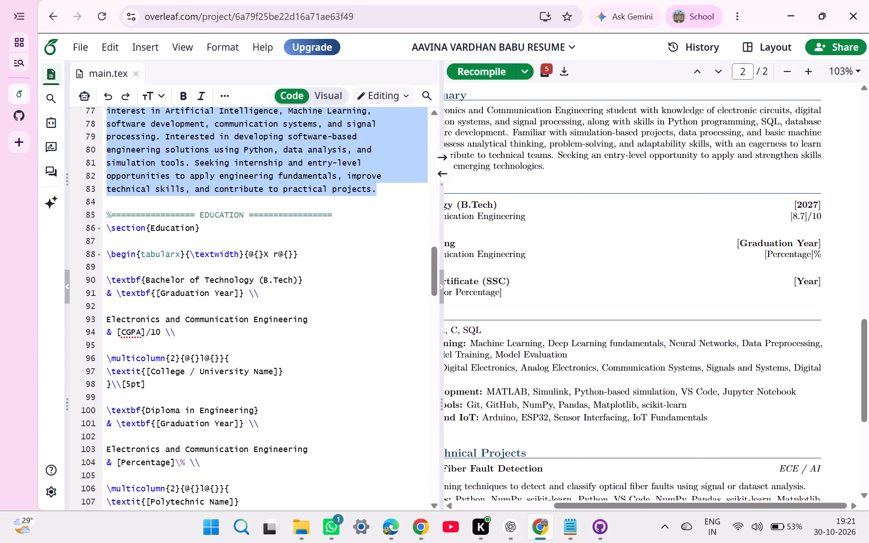
pyautogui.scroll(-4, 292, 279)
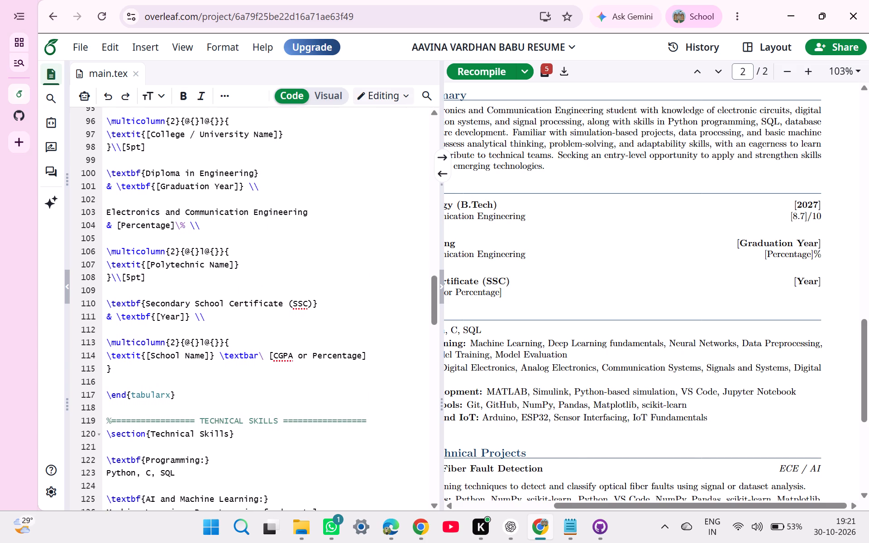
pyautogui.click(492, 75)
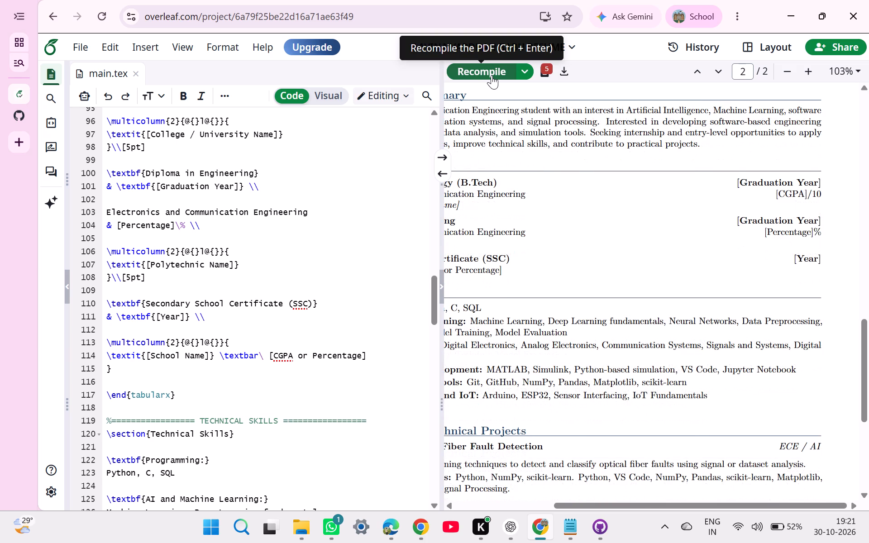
pyautogui.scroll(1, 361, 274)
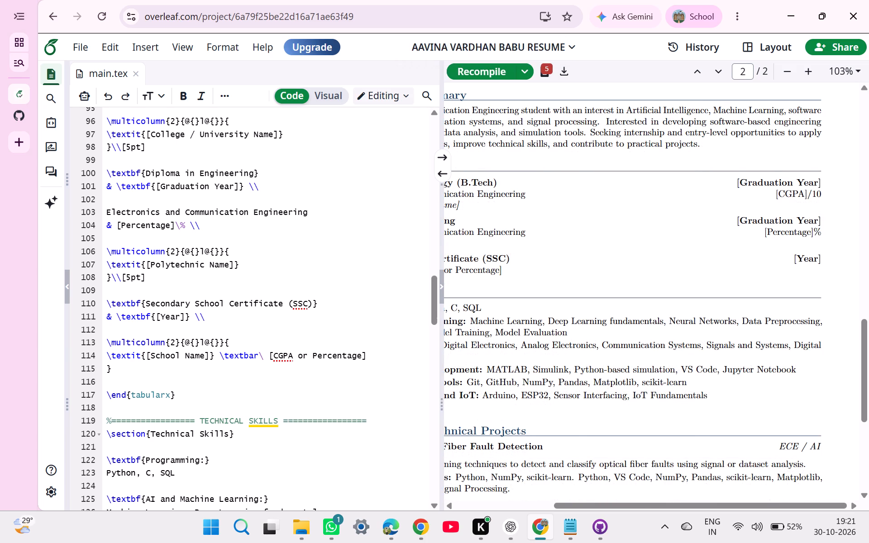
pyautogui.scroll(3, 361, 274)
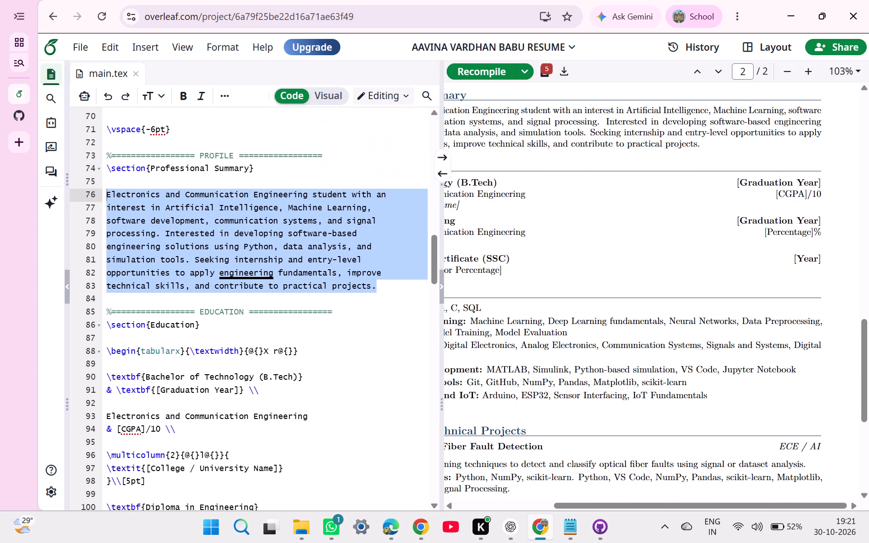
# Undo the last edit to the header's Electronics and Communication Engineering specialisation line and recompile the resume.
pyautogui.scroll(1, 361, 274)
pyautogui.hotkey('ctrl', 'z')
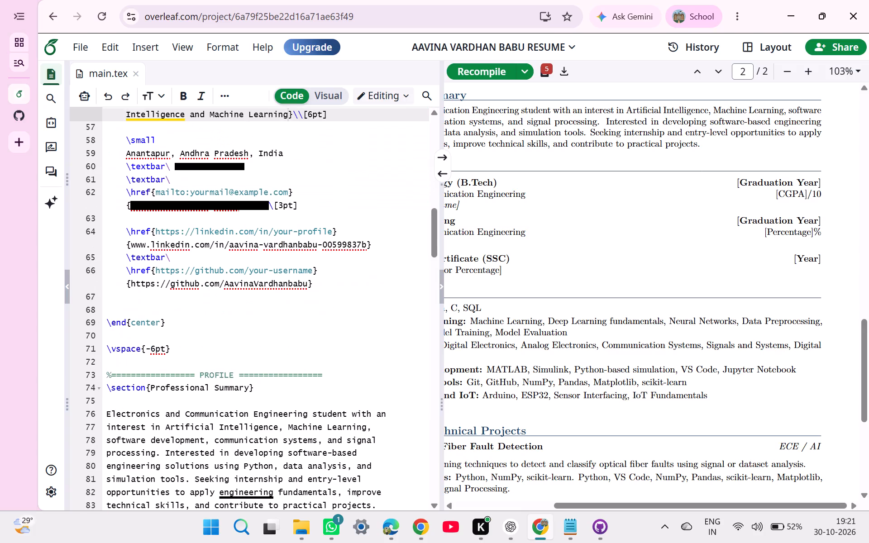
pyautogui.scroll(2, 361, 274)
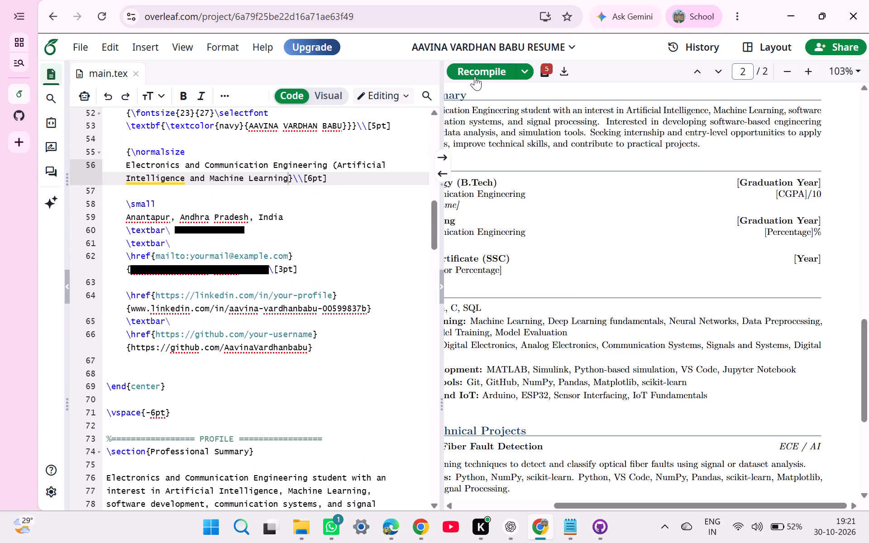
pyautogui.click(468, 76)
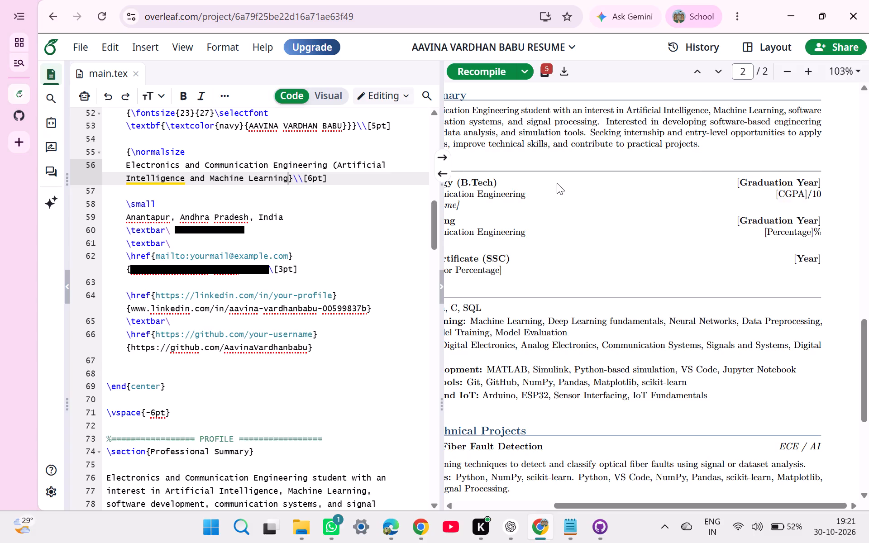
pyautogui.hscroll(2, 557, 183)
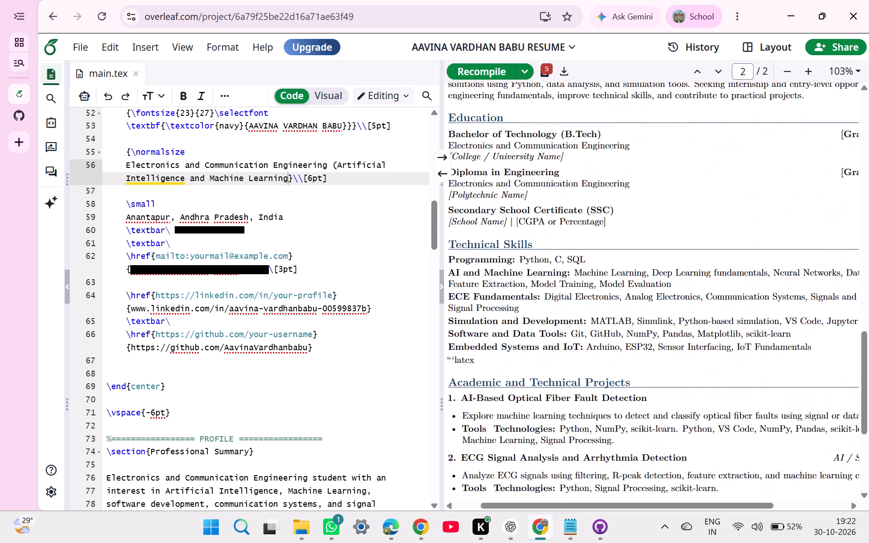
pyautogui.hscroll(1, 557, 183)
pyautogui.scroll(-4, 360, 337)
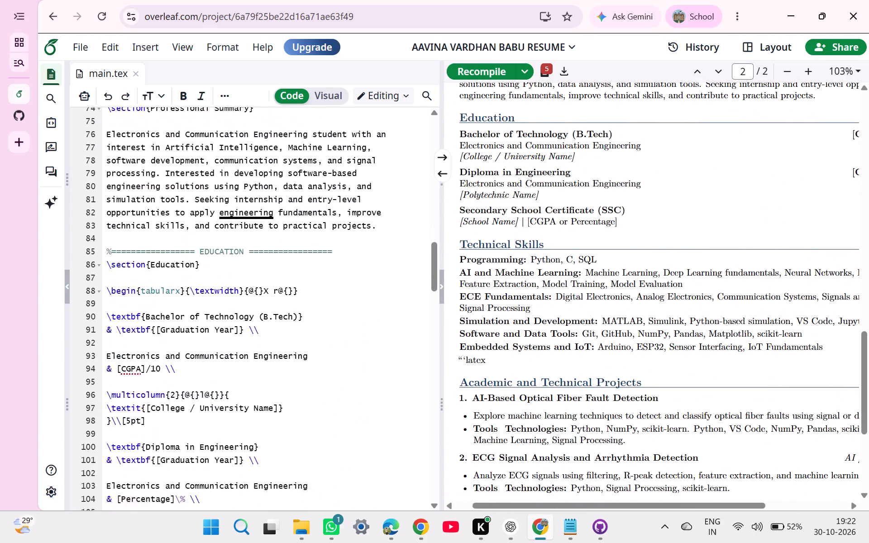
pyautogui.scroll(-5, 360, 337)
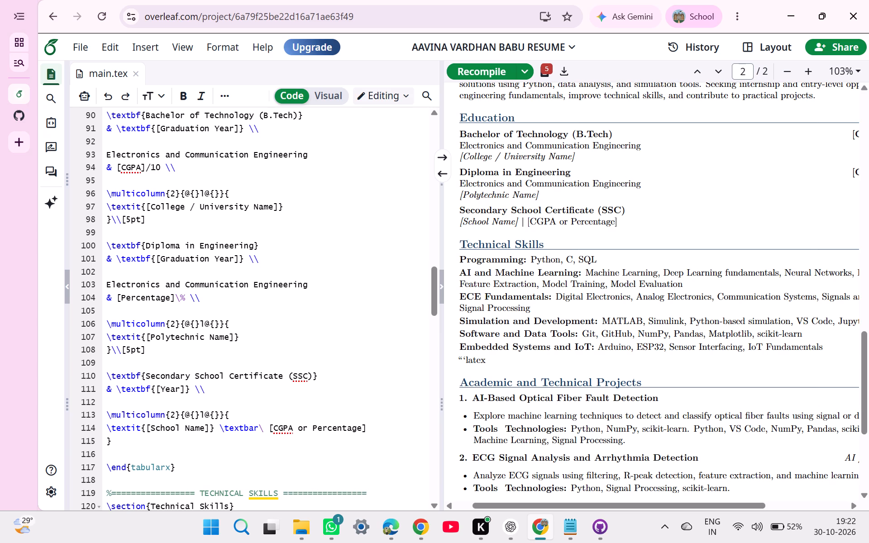
pyautogui.scroll(1, 286, 391)
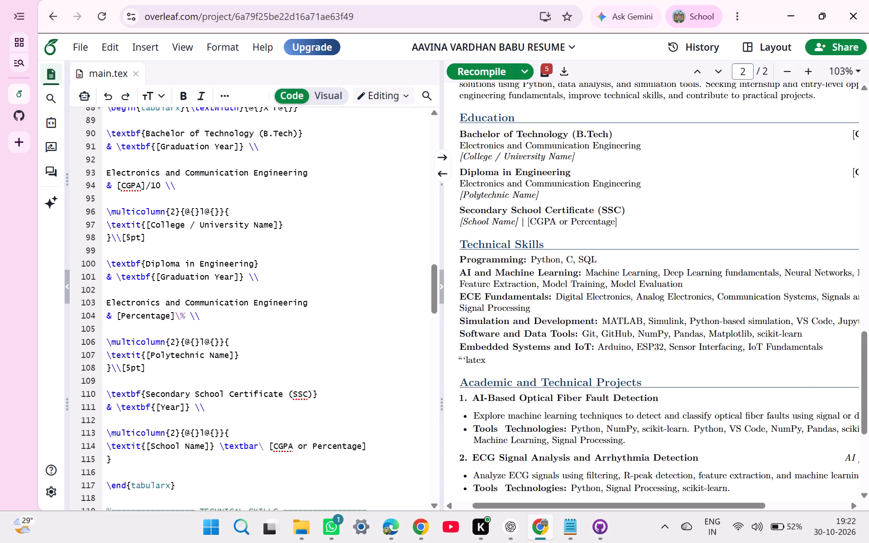
pyautogui.scroll(-1, 192, 457)
pyautogui.click(193, 463)
pyautogui.moveTo(193, 463); pyautogui.dragTo(174, 443)
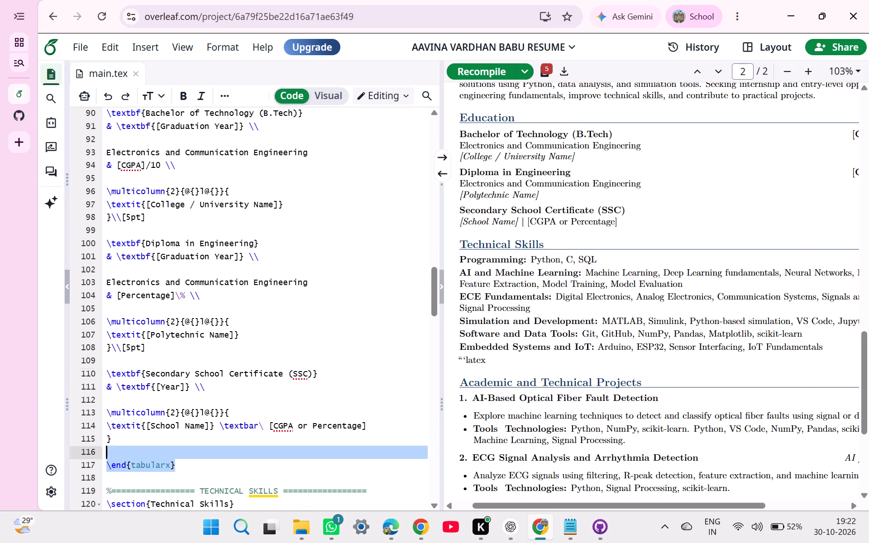
pyautogui.moveTo(174, 443); pyautogui.dragTo(101, 118)
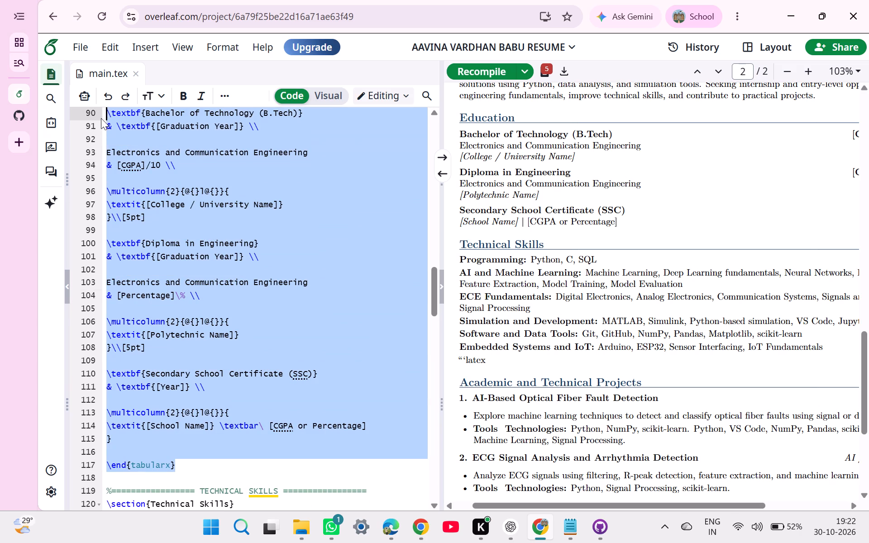
pyautogui.moveTo(101, 118); pyautogui.dragTo(92, 180)
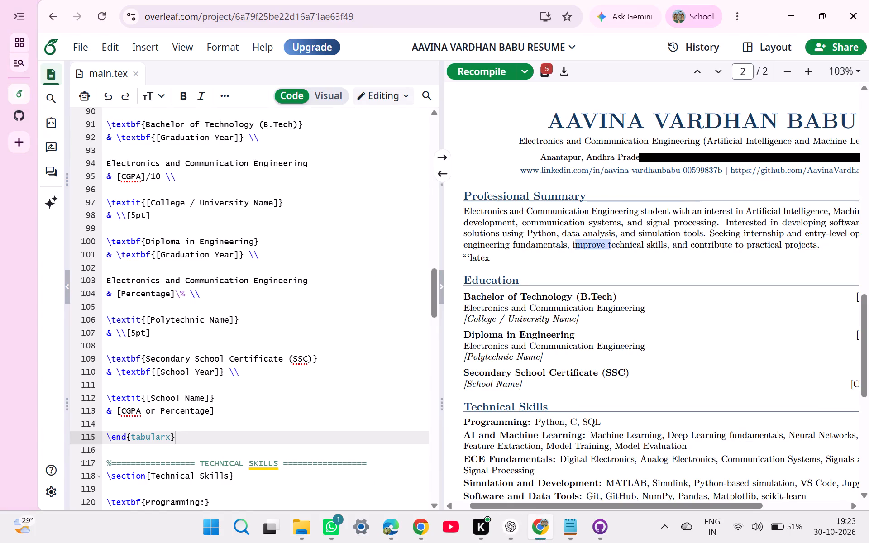
pyautogui.scroll(-1, 242, 394)
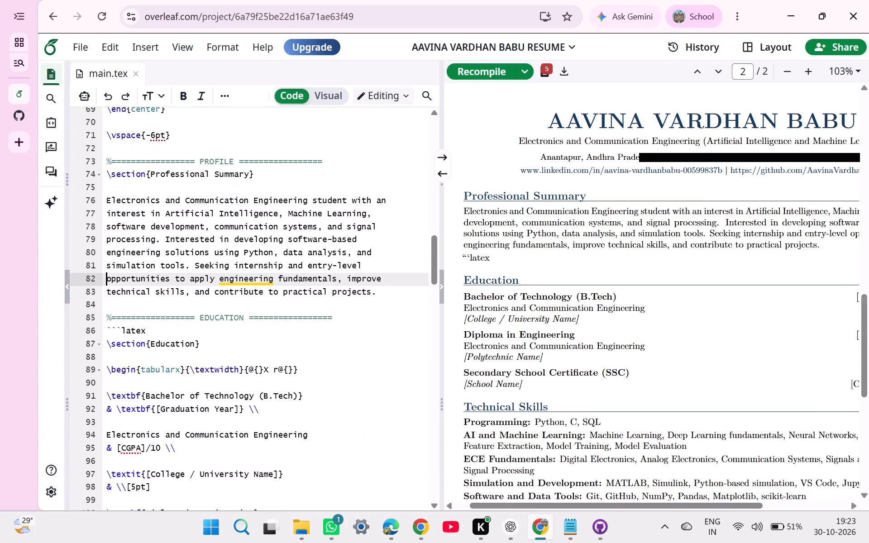
pyautogui.moveTo(378, 295); pyautogui.dragTo(106, 197)
pyautogui.hotkey('ctrl', 'v')
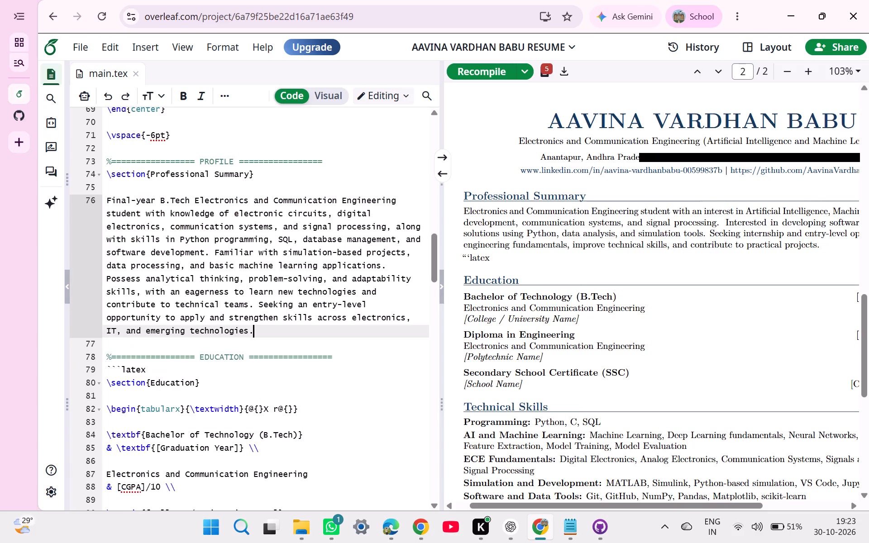
# Delete the stray ```latex line above the Education section heading, recompile the resume, and check the preview across its width.
pyautogui.click(171, 362)
pyautogui.press('Down')
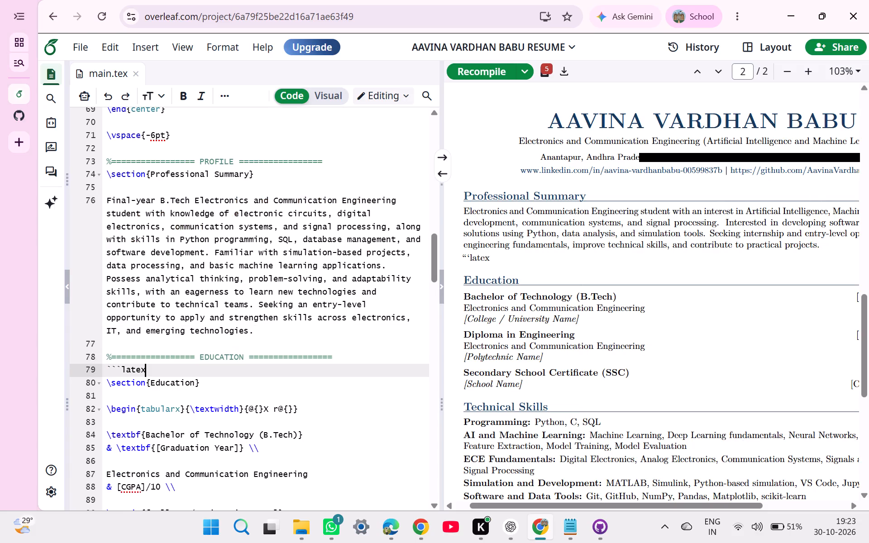
pyautogui.press('BackSpace')
pyautogui.press('BackSpace')
pyautogui.press('BackSpace')
pyautogui.press('BackSpace')
pyautogui.press('BackSpace')
pyautogui.press('BackSpace')
pyautogui.press('BackSpace')
pyautogui.press('BackSpace')
pyautogui.press('BackSpace')
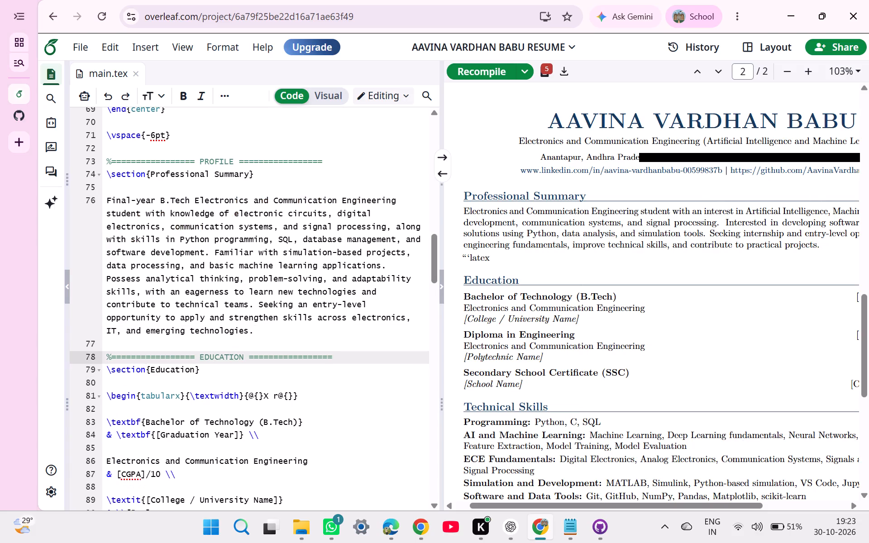
pyautogui.click(479, 73)
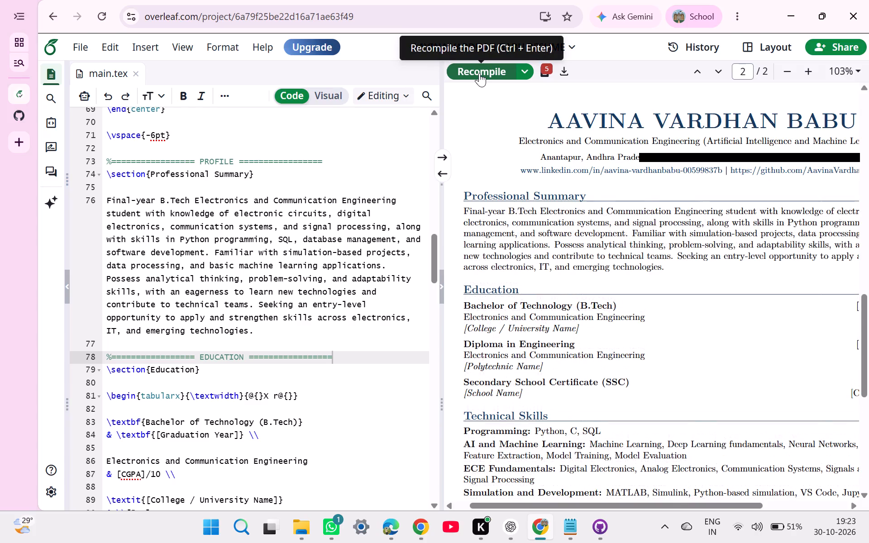
pyautogui.hscroll(-1, 631, 336)
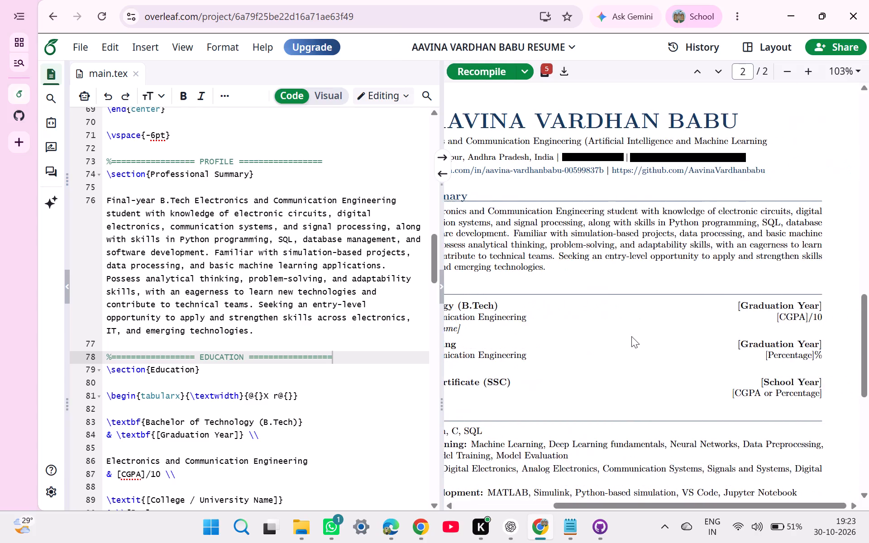
pyautogui.hscroll(-1, 631, 336)
pyautogui.hscroll(1, 631, 336)
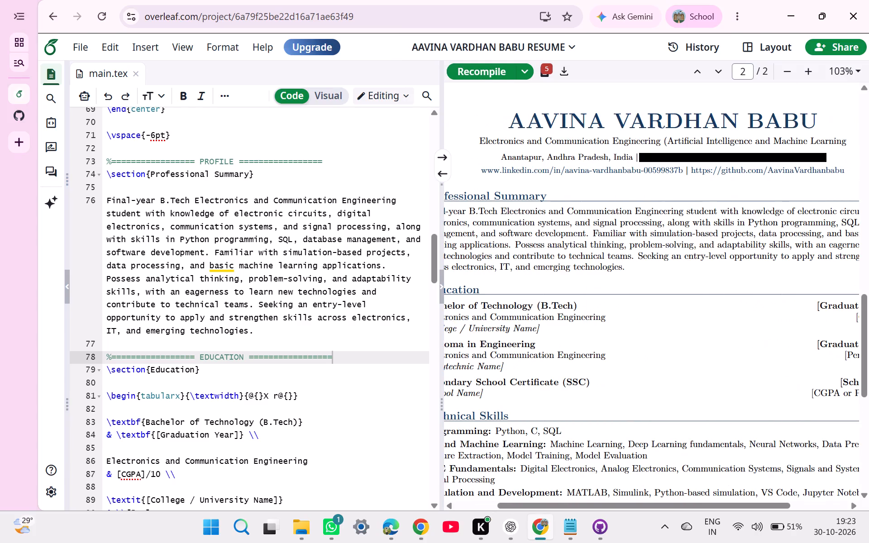
# Replace the CGPA placeholder in the Bachelor of Technology entry with 8.7, keeping the square brackets.
pyautogui.scroll(-2, 255, 402)
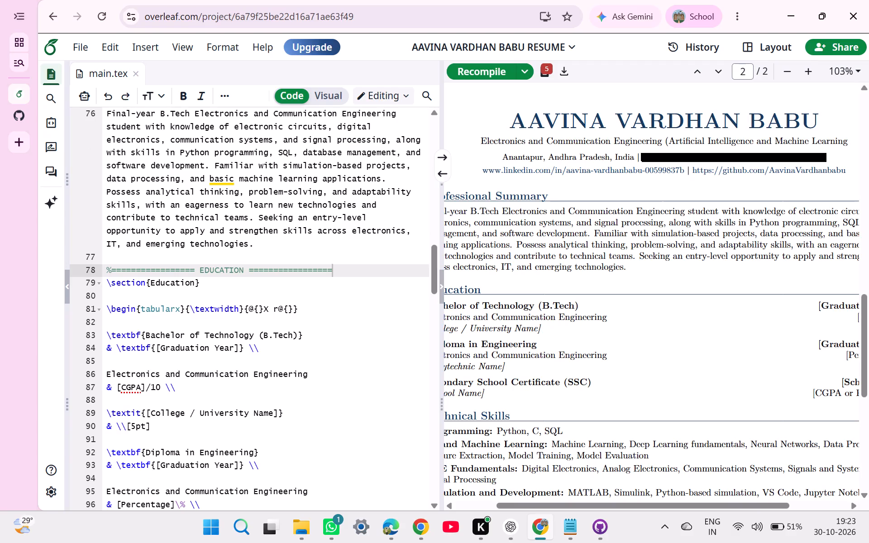
pyautogui.click(143, 381)
pyautogui.press('BackSpace')
pyautogui.press('BackSpace')
pyautogui.press('BackSpace')
pyautogui.press('BackSpace')
pyautogui.write('8.7')
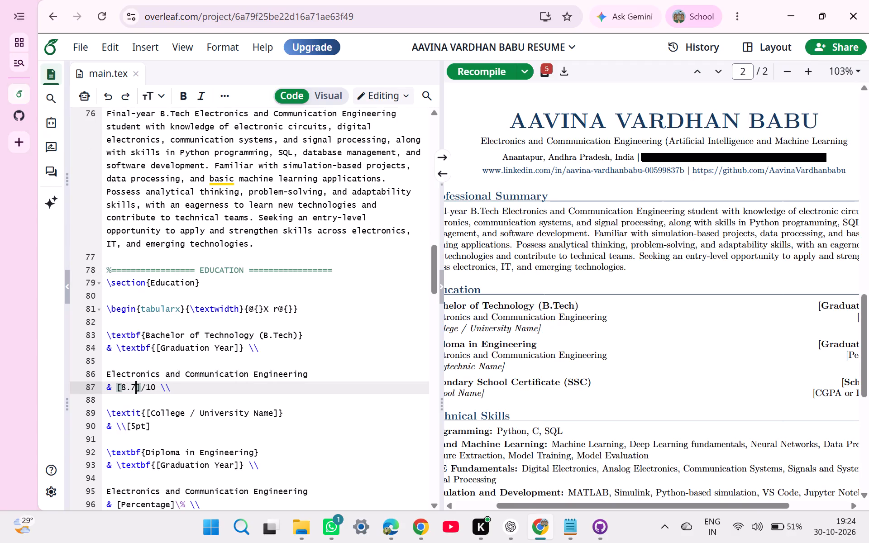
# Replace the Graduation Year placeholder of the Bachelor of Technology entry with 2027 inside the brackets.
pyautogui.click(232, 347)
pyautogui.press('BackSpace')
pyautogui.press('BackSpace')
pyautogui.press('BackSpace')
pyautogui.press('BackSpace')
pyautogui.press('BackSpace')
pyautogui.press('BackSpace')
pyautogui.press('BackSpace')
pyautogui.press('BackSpace')
pyautogui.press('BackSpace')
pyautogui.press('BackSpace')
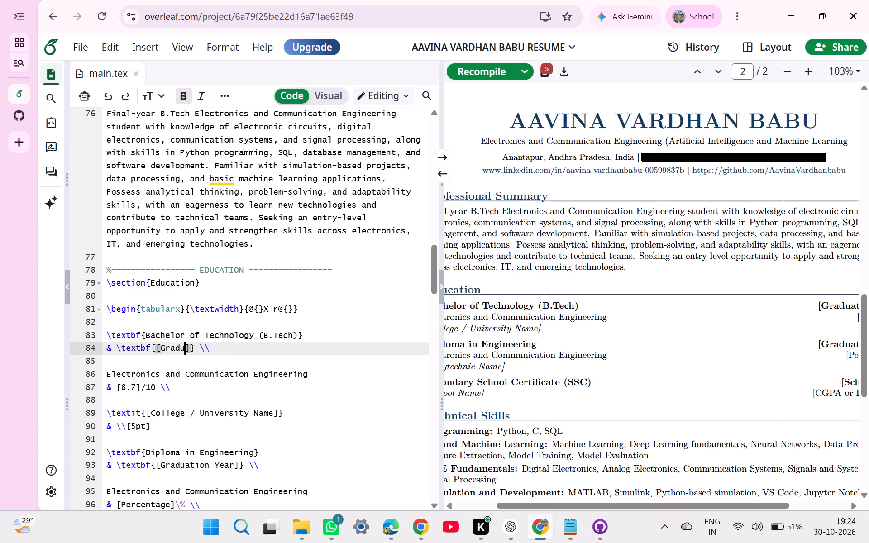
pyautogui.press('BackSpace')
pyautogui.press('BackSpace')
pyautogui.press('BackSpace')
pyautogui.press('BackSpace')
pyautogui.press('BackSpace')
pyautogui.write('2027')
# Replace the College / University Name placeholder in the Bachelor of Technology entry with Vel Tech University.
pyautogui.scroll(-2, 308, 382)
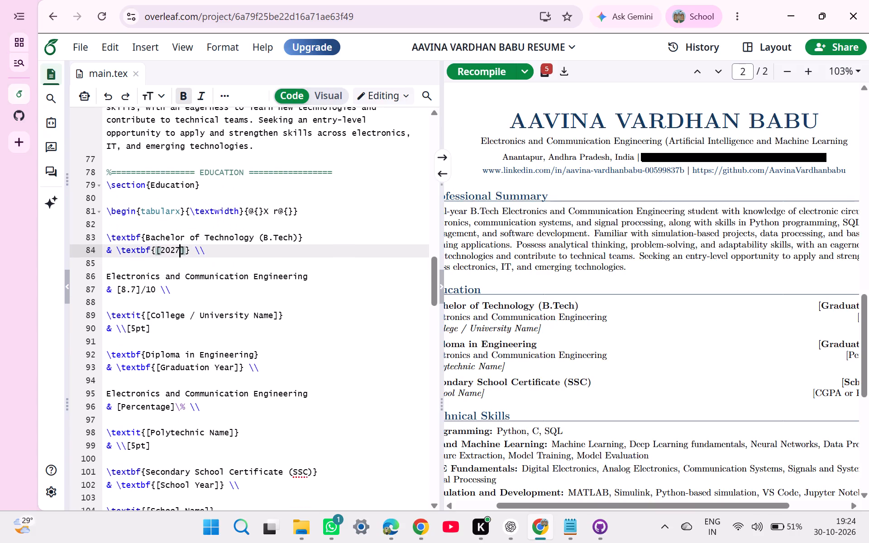
pyautogui.click(274, 310)
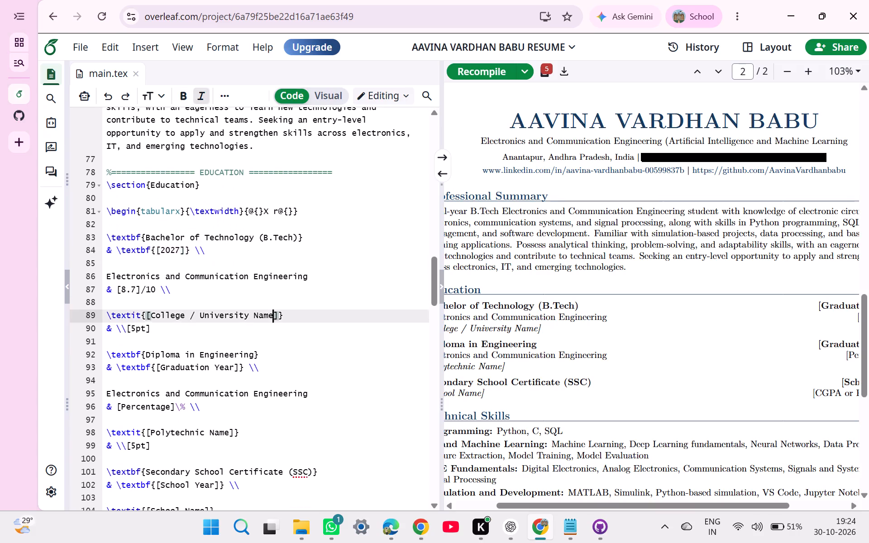
pyautogui.press('BackSpace')
pyautogui.press('BackSpace')
pyautogui.press('BackSpace')
pyautogui.press('BackSpace')
pyautogui.press('BackSpace')
pyautogui.press('BackSpace')
pyautogui.press('BackSpace')
pyautogui.press('BackSpace')
pyautogui.press('BackSpace')
pyautogui.press('BackSpace')
pyautogui.press('BackSpace')
pyautogui.press('BackSpace')
pyautogui.press('BackSpace')
pyautogui.press('BackSpace')
pyautogui.press('BackSpace')
pyautogui.press('BackSpace')
pyautogui.press('BackSpace')
pyautogui.press('BackSpace')
pyautogui.press('BackSpace')
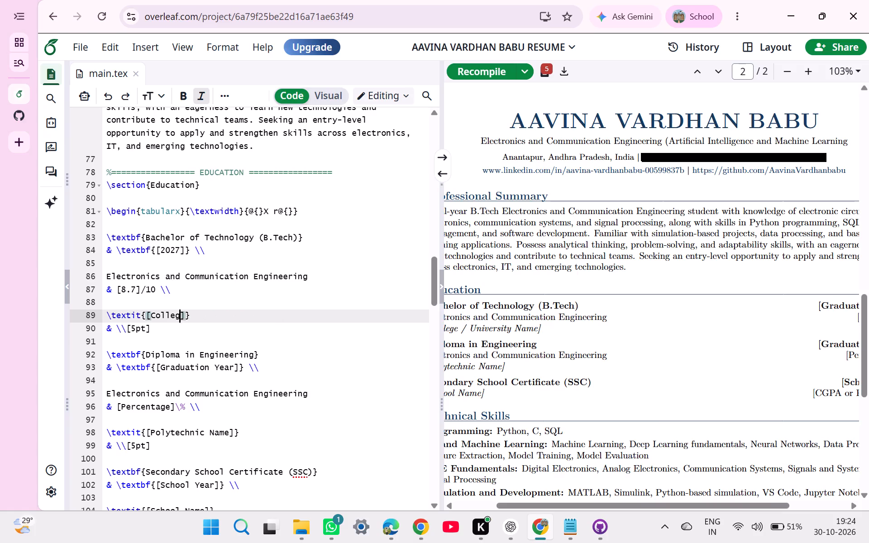
pyautogui.press('BackSpace')
pyautogui.press('BackSpace')
pyautogui.press('BackSpace')
pyautogui.press('BackSpace')
pyautogui.press('BackSpace')
pyautogui.press('BackSpace')
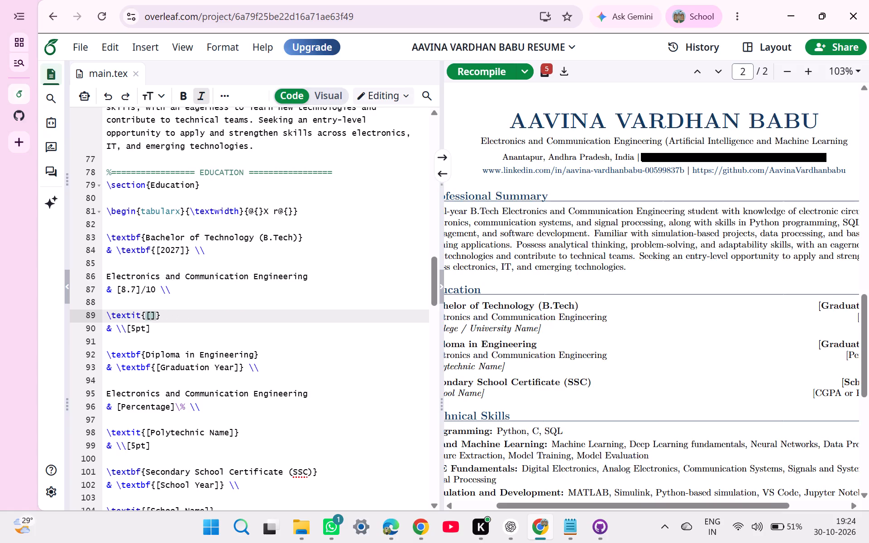
pyautogui.write('Vel Tech Un')
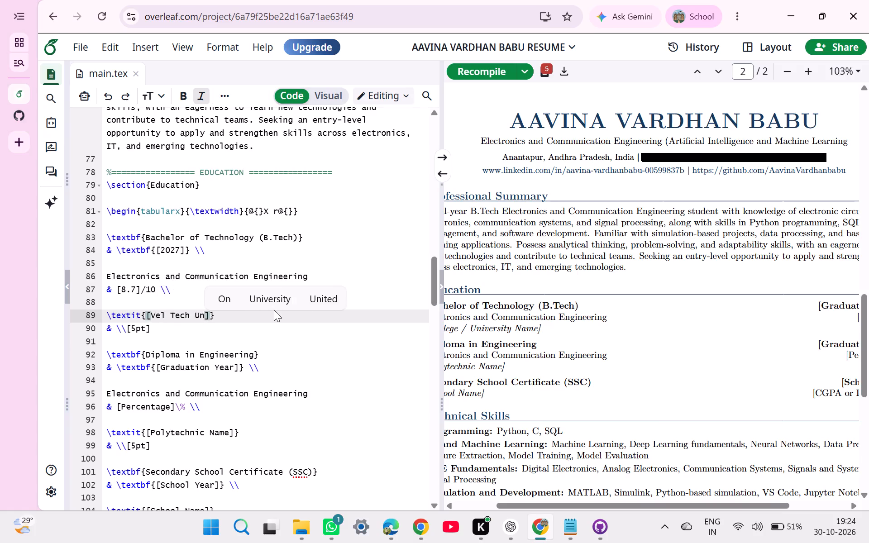
pyautogui.write('iversity')
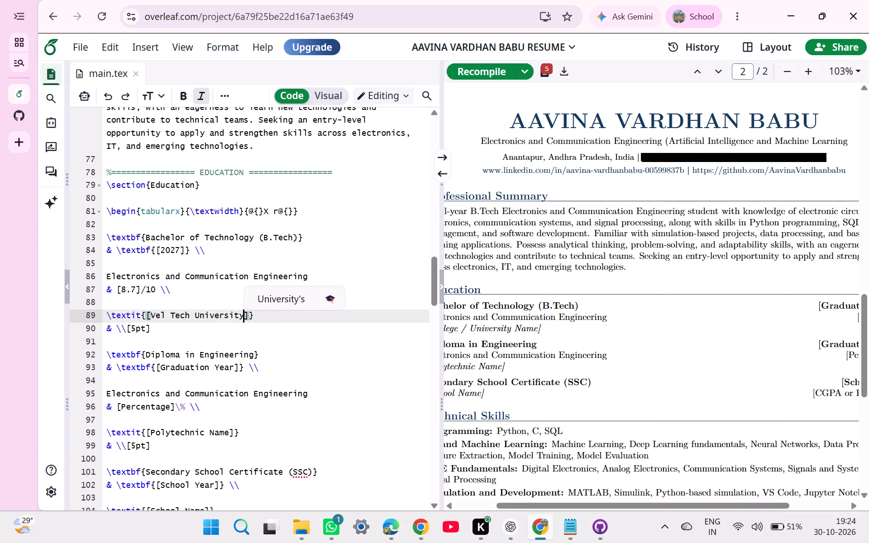
# Replace the Graduation Year placeholder of the Diploma in Engineering entry with 2024 inside the brackets.
pyautogui.click(232, 362)
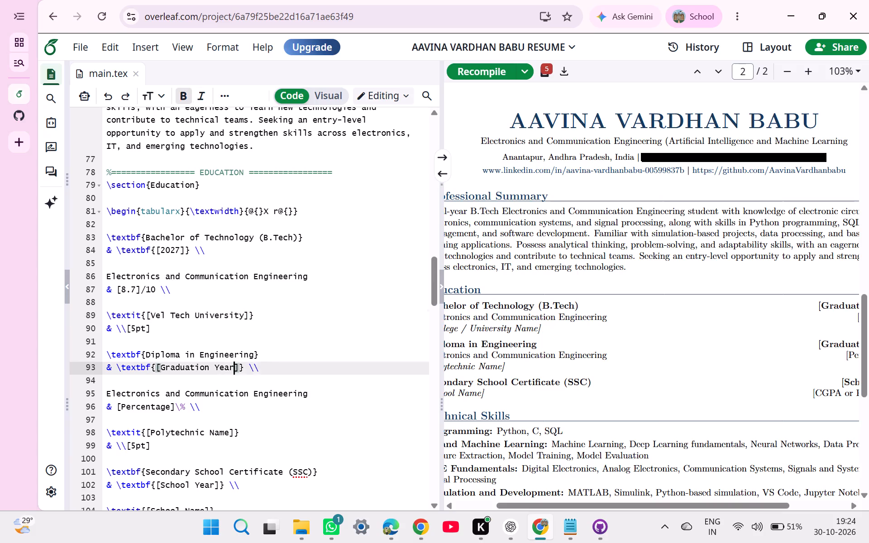
pyautogui.press('BackSpace')
pyautogui.press('BackSpace')
pyautogui.press('BackSpace')
pyautogui.press('BackSpace')
pyautogui.press('BackSpace')
pyautogui.press('BackSpace')
pyautogui.press('BackSpace')
pyautogui.press('BackSpace')
pyautogui.press('BackSpace')
pyautogui.press('BackSpace')
pyautogui.press('BackSpace')
pyautogui.press('BackSpace')
pyautogui.press('BackSpace')
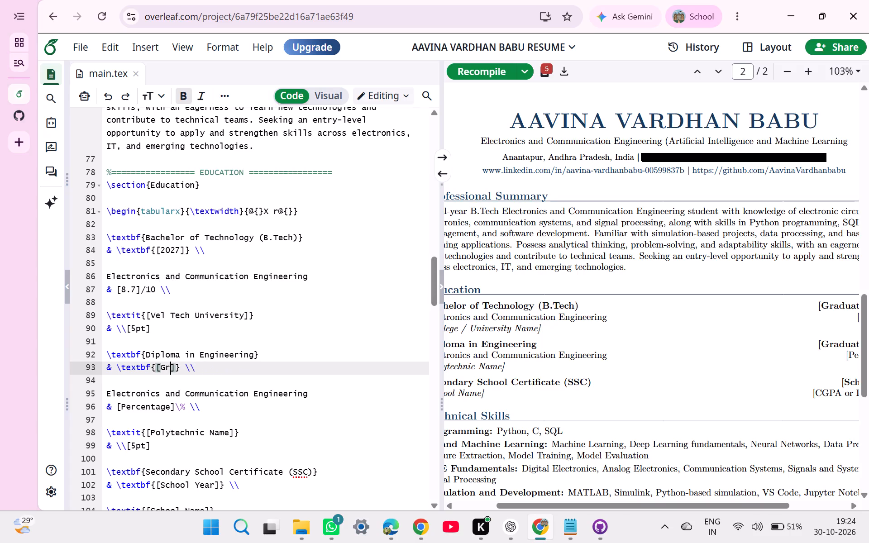
pyautogui.press('BackSpace')
pyautogui.press('BackSpace')
pyautogui.write('2024')
# Replace the Percentage placeholder in the Diploma in Engineering entry with 75, keeping the brackets and percent sign.
pyautogui.scroll(-2, 278, 348)
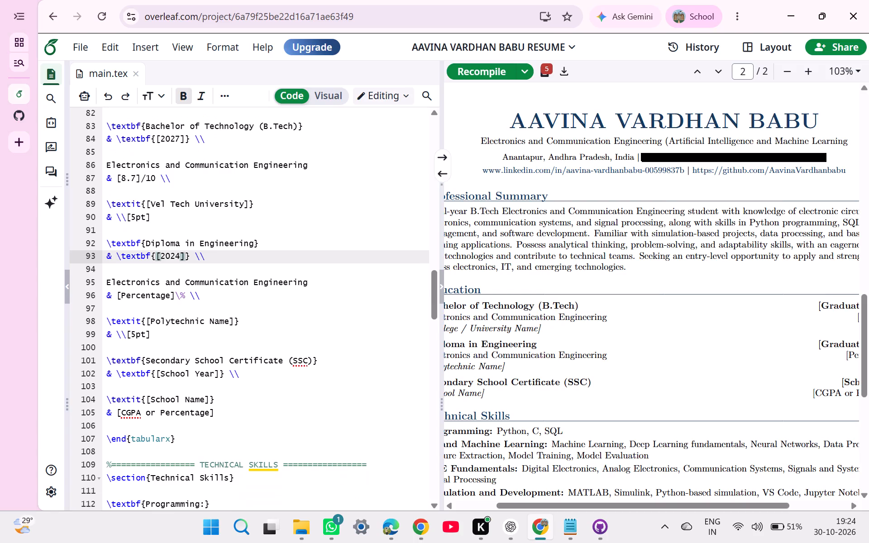
pyautogui.click(229, 322)
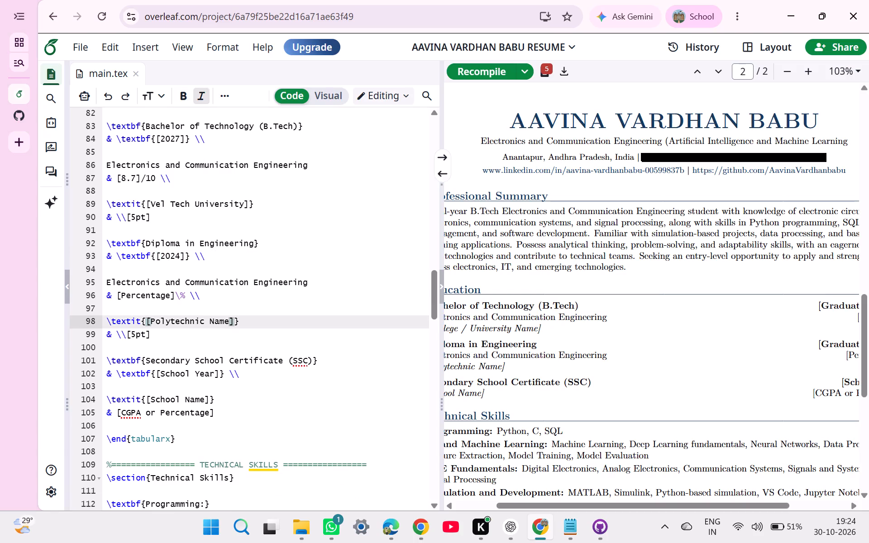
pyautogui.click(167, 291)
pyautogui.press('Right')
pyautogui.press('BackSpace')
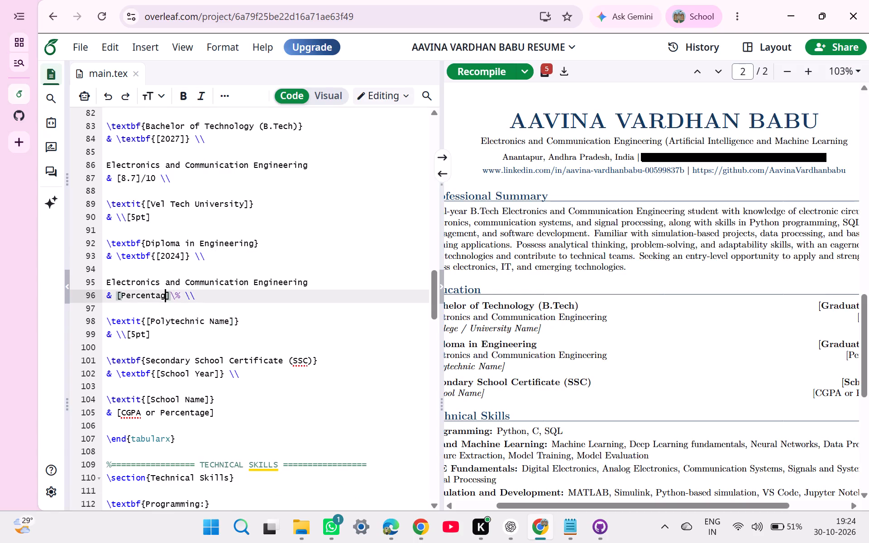
pyautogui.press('BackSpace')
pyautogui.press('BackSpace')
pyautogui.press('BackSpace')
pyautogui.press('BackSpace')
pyautogui.press('BackSpace')
pyautogui.press('BackSpace')
pyautogui.press('BackSpace')
pyautogui.press('BackSpace')
pyautogui.press('BackSpace')
pyautogui.write('75')
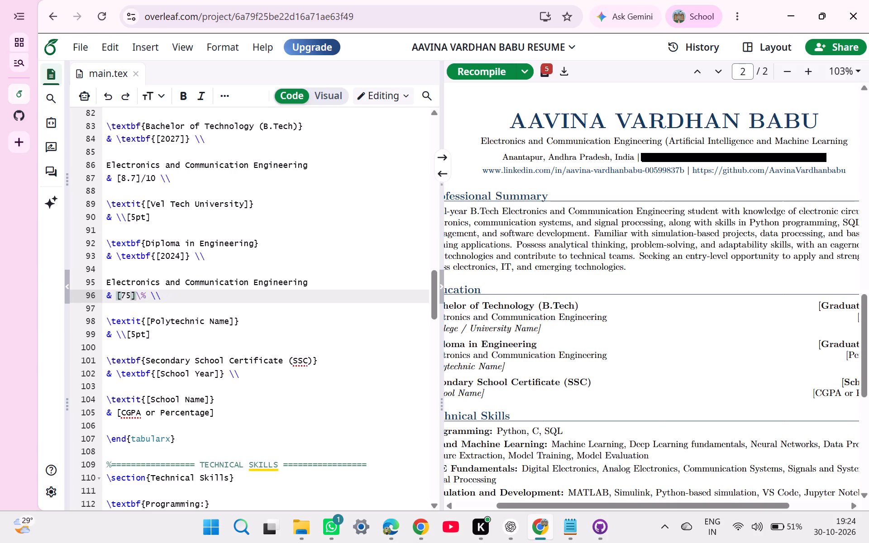
# Switch from the resume source to the already open Vel Tech web search window.
pyautogui.scroll(-2, 254, 269)
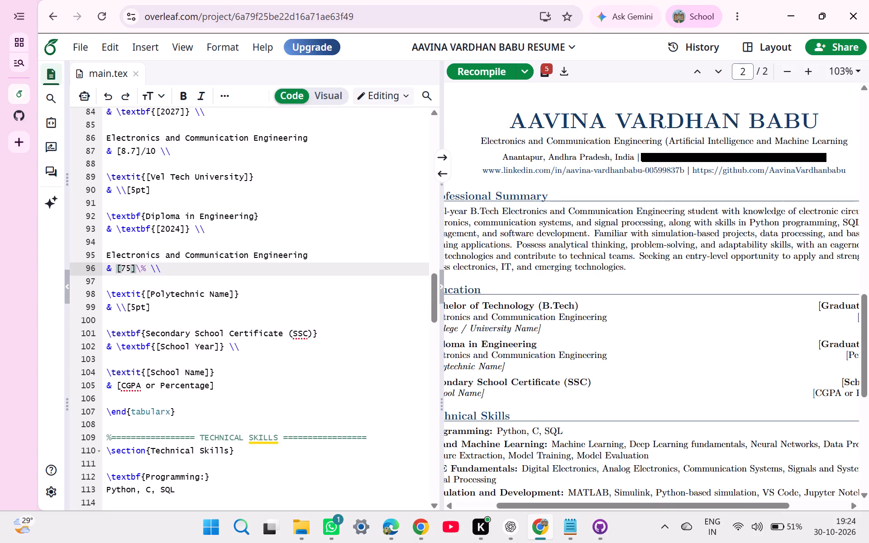
pyautogui.scroll(-1, 258, 325)
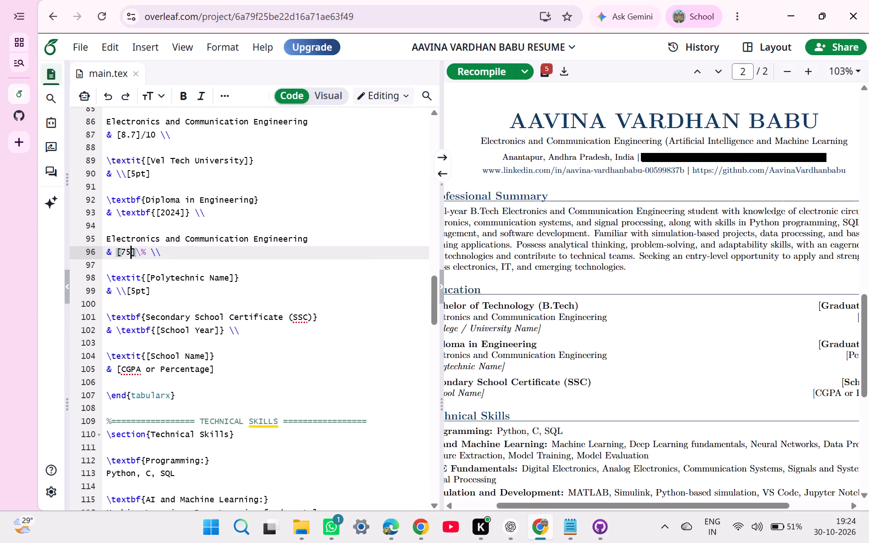
pyautogui.hotkey('alt', 'Tab')
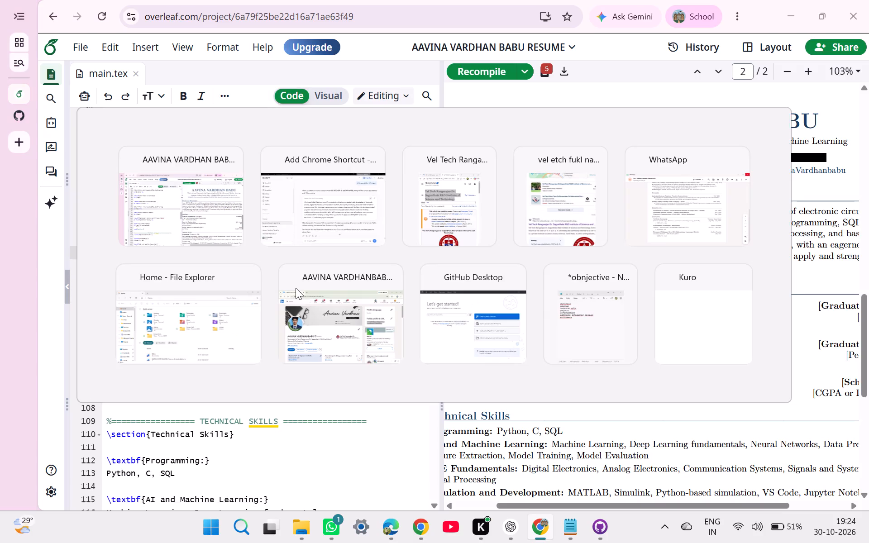
pyautogui.hotkey('alt', 'Tab')
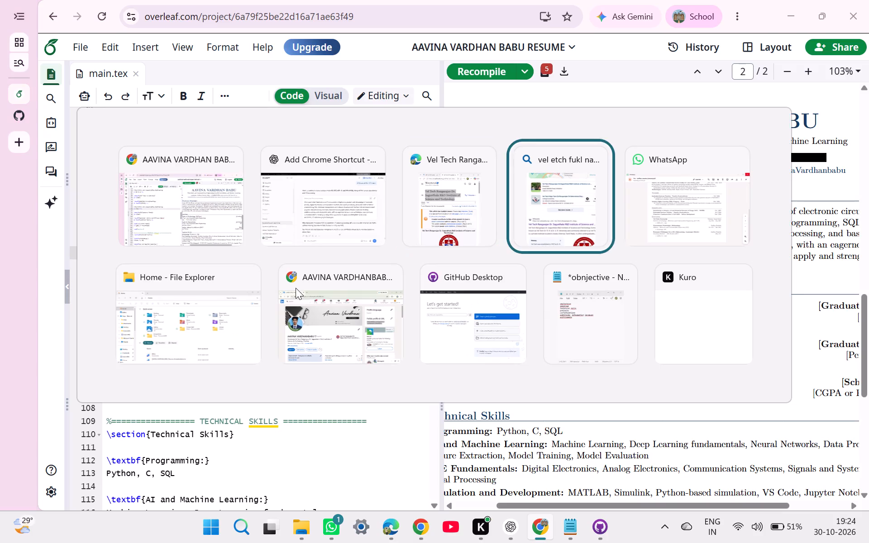
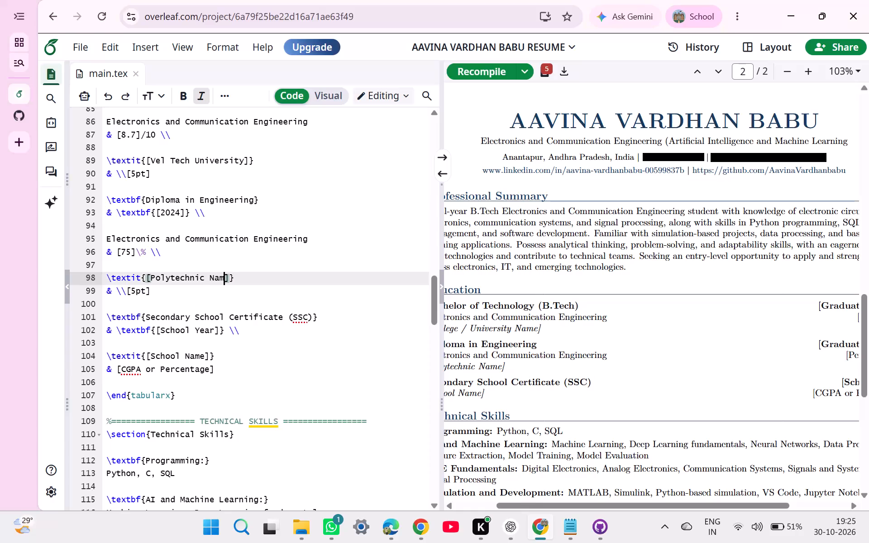
# Replace the Polytechnic Name placeholder in the Diploma in Engineering entry with Government Polytechnic, Kalyandurg, keeping the brackets.
pyautogui.press('BackSpace')
pyautogui.press('BackSpace')
pyautogui.press('BackSpace')
pyautogui.press('BackSpace')
pyautogui.press('BackSpace')
pyautogui.press('BackSpace')
pyautogui.press('BackSpace')
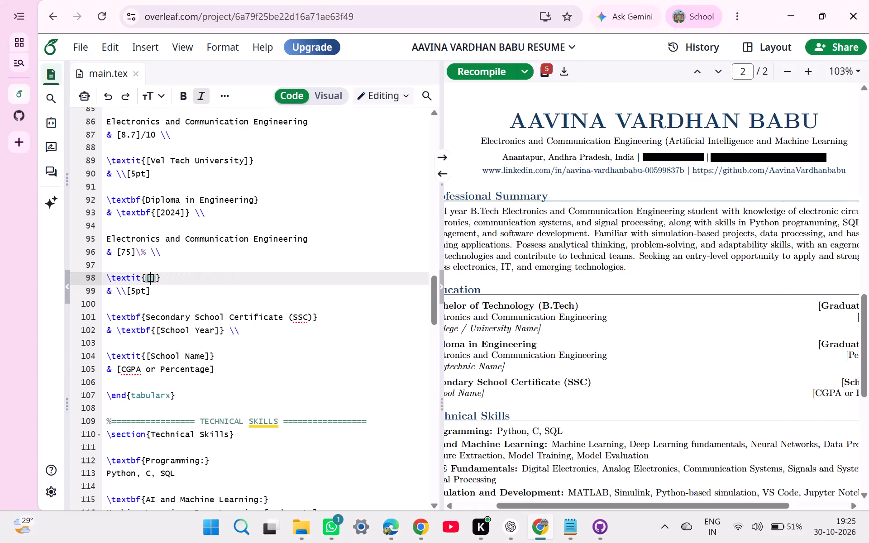
pyautogui.hotkey('ctrl', 'v')
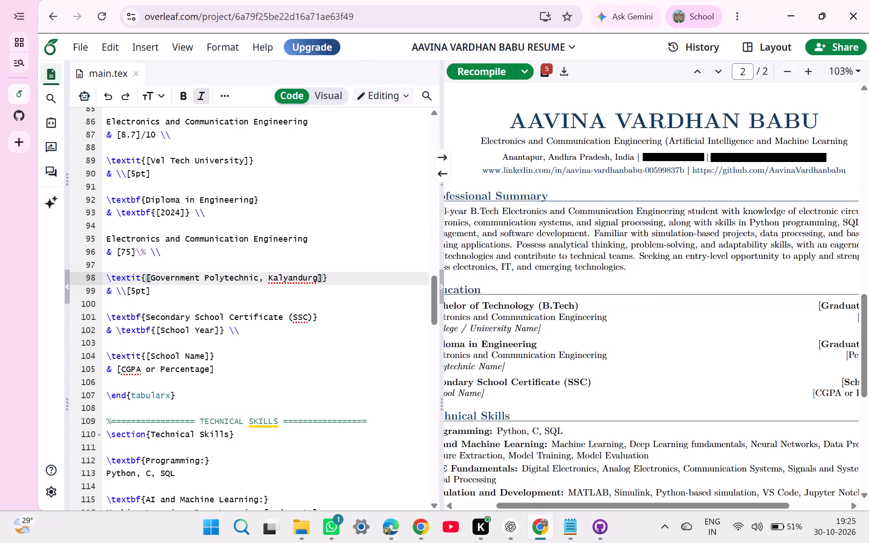
# Replace the School Year placeholder of the Secondary School Certificate (SSC) entry with 2021 inside the brackets.
pyautogui.click(214, 329)
pyautogui.press('BackSpace')
pyautogui.press('BackSpace')
pyautogui.press('BackSpace')
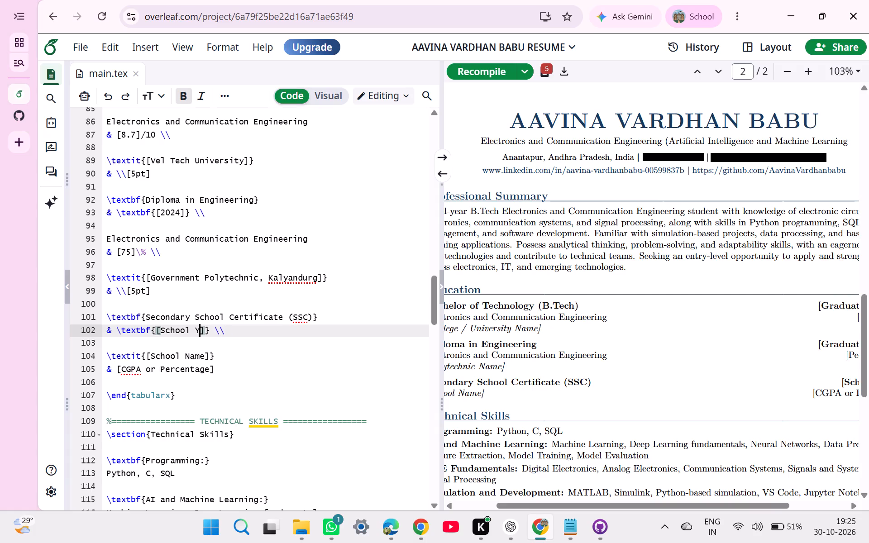
pyautogui.press('BackSpace')
pyautogui.press('BackSpace')
pyautogui.press('BackSpace')
pyautogui.press('BackSpace')
pyautogui.press('BackSpace')
pyautogui.press('BackSpace')
pyautogui.press('BackSpace')
pyautogui.press('BackSpace')
pyautogui.write('2021')
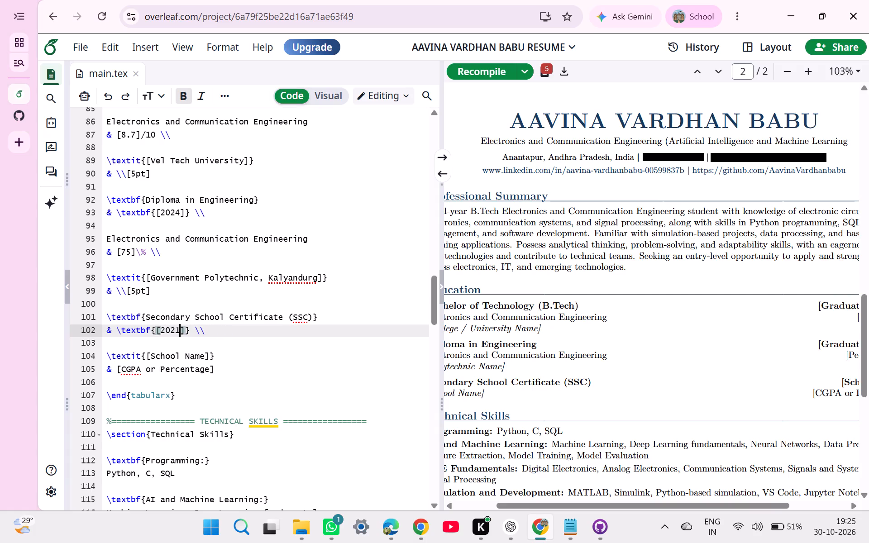
# Replace the School Name placeholder inside the brackets of the Secondary School Certificate (SSC) entry.
pyautogui.click(205, 355)
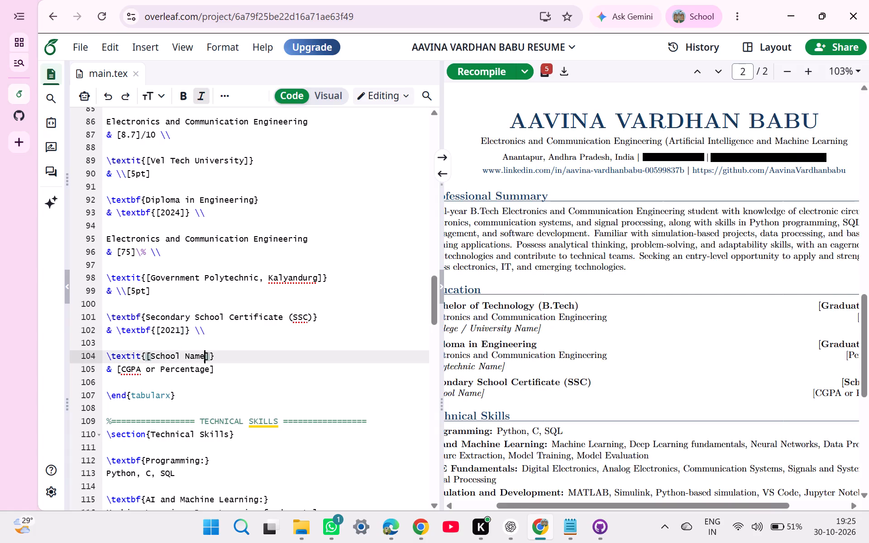
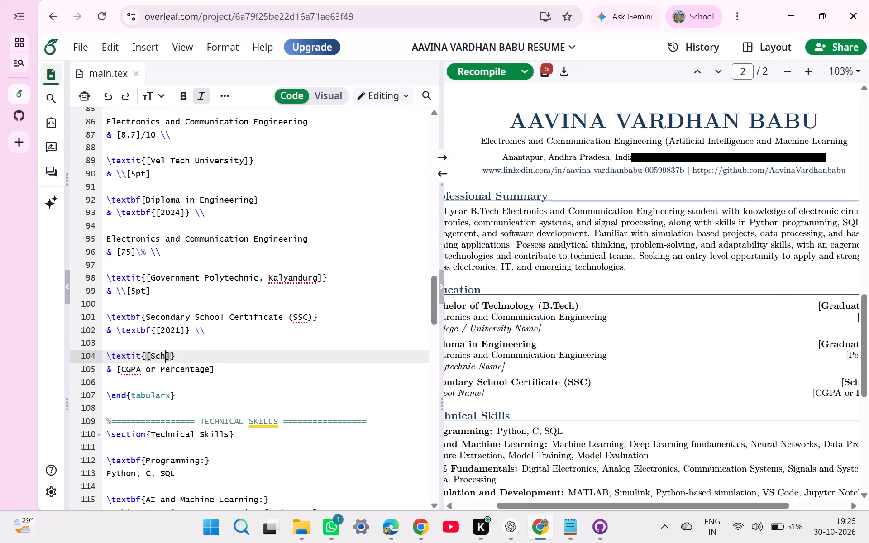
# Fill the SSC entry's school name brackets with Karanam Chikkappa Govt H S, Kalyandurg, Anantapur District, with single spacing before District.
pyautogui.press('BackSpace')
pyautogui.press('BackSpace')
pyautogui.press('BackSpace')
pyautogui.hotkey('ctrl', 'v')
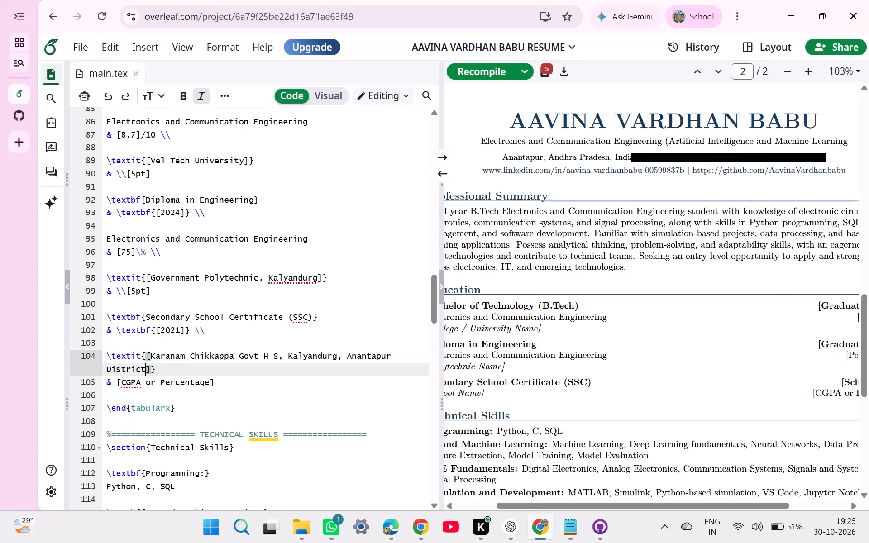
pyautogui.press('Left')
pyautogui.press('Left')
pyautogui.press('Left')
pyautogui.press('Left')
pyautogui.press('Left')
pyautogui.press('Left')
pyautogui.press('Left')
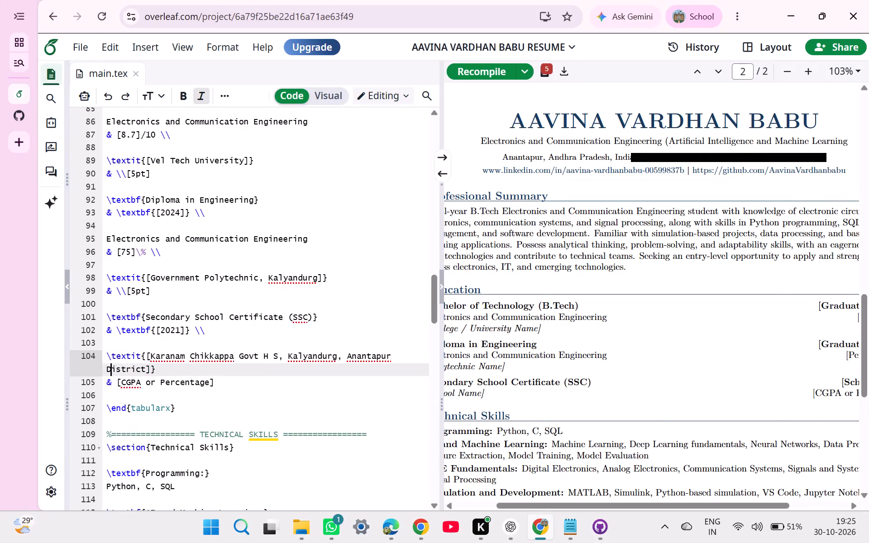
pyautogui.press('Left')
pyautogui.press('BackSpace')
pyautogui.press('space')
# Replace the CGPA or Percentage placeholder of the Secondary School Certificate (SSC) entry with 81, keeping the brackets.
pyautogui.click(201, 383)
pyautogui.press('Right')
pyautogui.press('Right')
pyautogui.press('BackSpace')
pyautogui.press('BackSpace')
pyautogui.press('BackSpace')
pyautogui.press('BackSpace')
pyautogui.press('BackSpace')
pyautogui.press('BackSpace')
pyautogui.press('BackSpace')
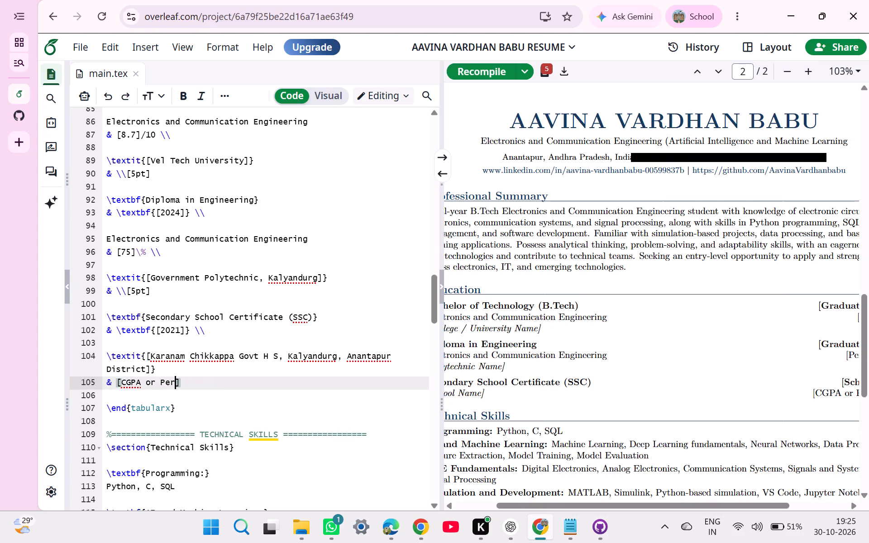
pyautogui.press('BackSpace')
pyautogui.press('BackSpace')
pyautogui.press('BackSpace')
pyautogui.press('BackSpace')
pyautogui.press('BackSpace')
pyautogui.press('BackSpace')
pyautogui.press('BackSpace')
pyautogui.press('BackSpace')
pyautogui.press('BackSpace')
pyautogui.press('BackSpace')
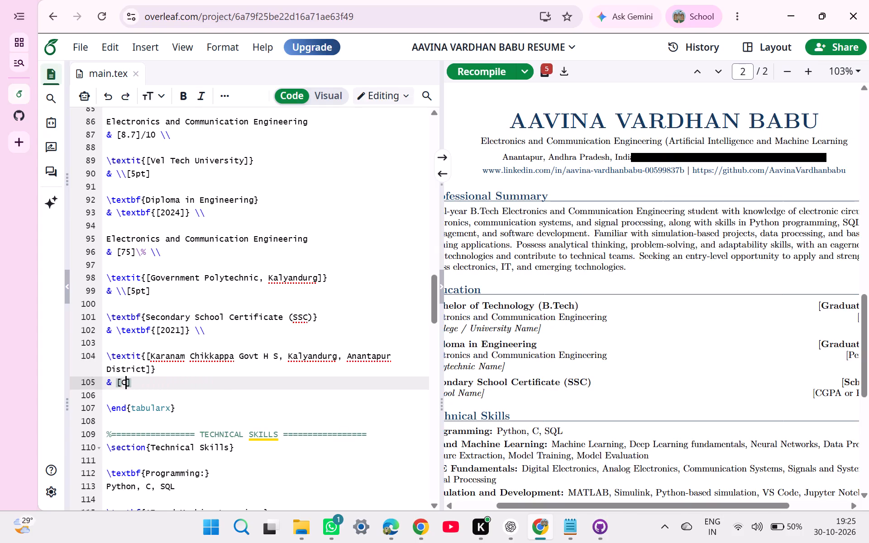
pyautogui.press('BackSpace')
pyautogui.press('8')
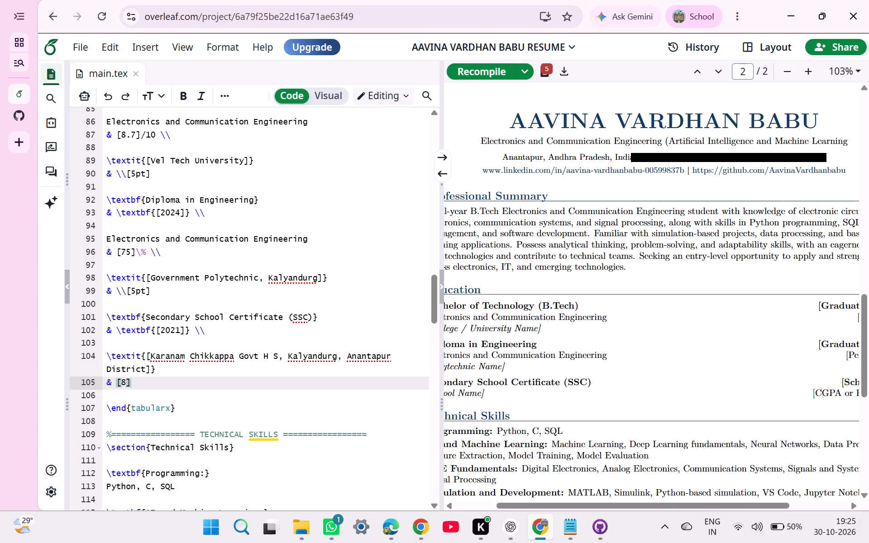
pyautogui.write('.1')
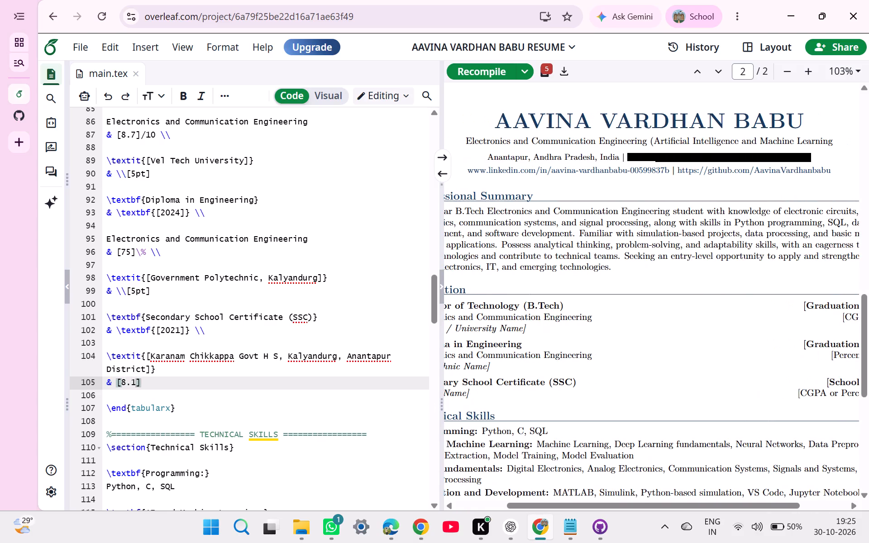
pyautogui.press('BackSpace')
pyautogui.press('BackSpace')
pyautogui.press('1')
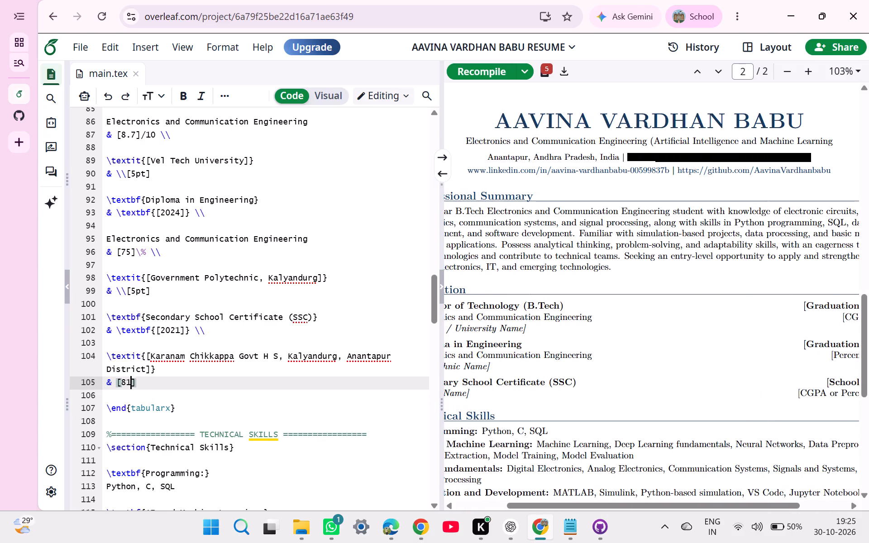
pyautogui.hotkey('shift', '%')
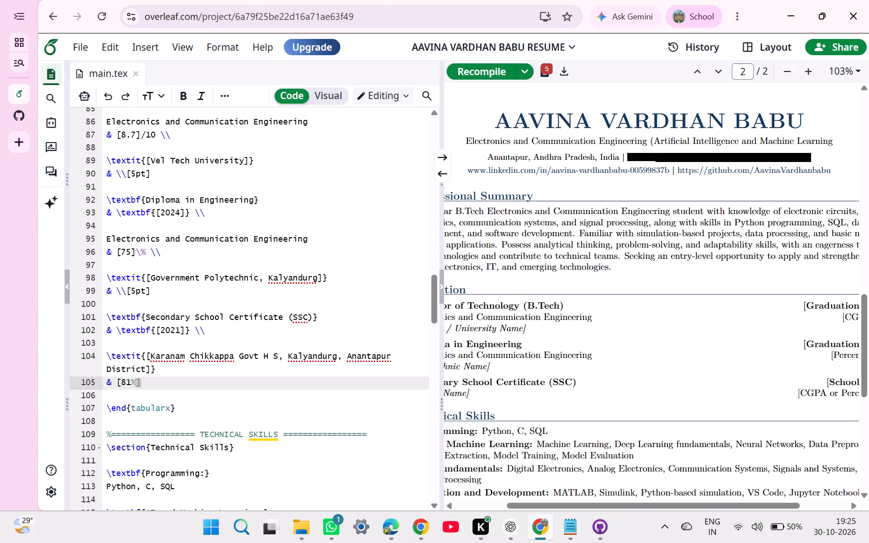
pyautogui.press('BackSpace')
# Recompile the resume and check the Education entries with their years and scores in the PDF preview.
pyautogui.click(468, 69)
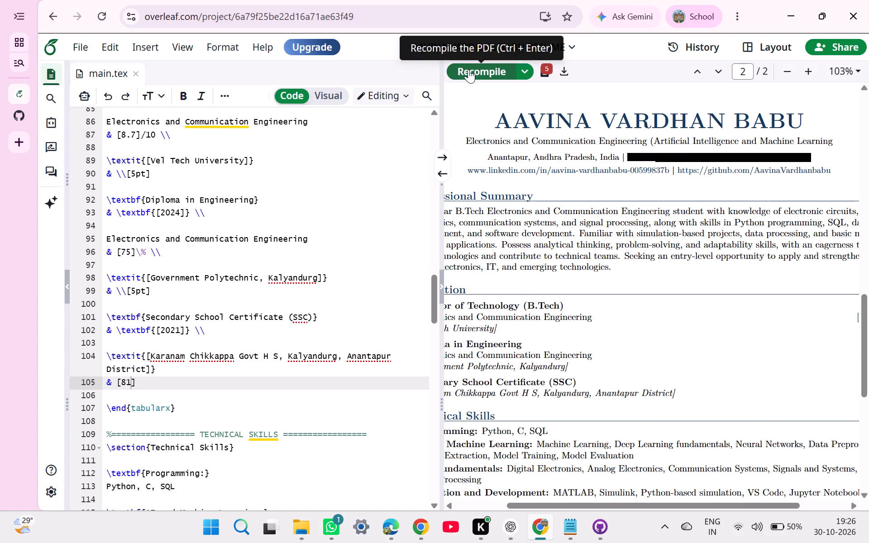
pyautogui.hscroll(1, 678, 269)
pyautogui.scroll(-1, 678, 269)
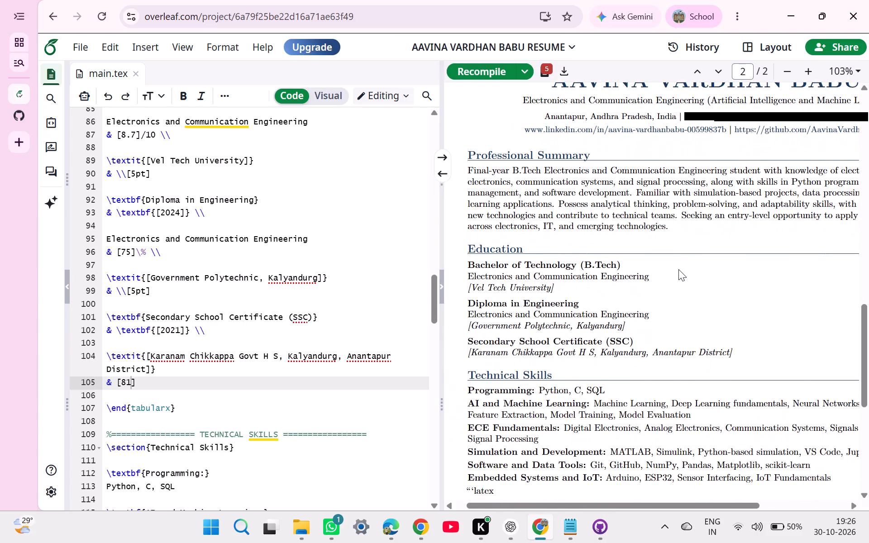
pyautogui.scroll(-1, 678, 269)
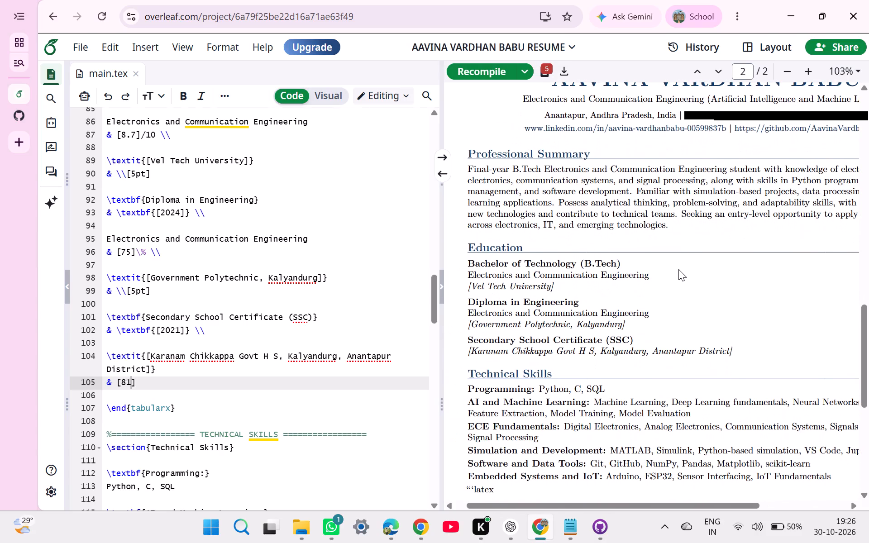
pyautogui.hscroll(-3, 678, 269)
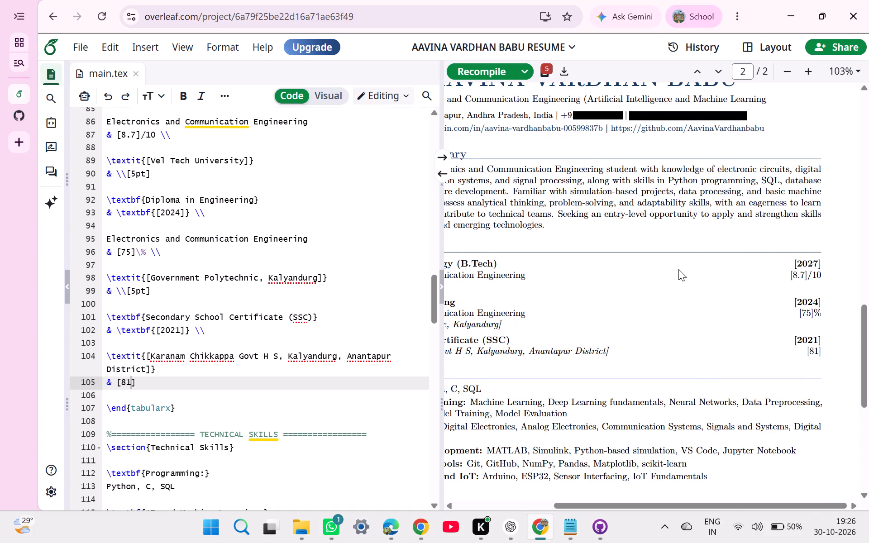
pyautogui.hscroll(3, 678, 269)
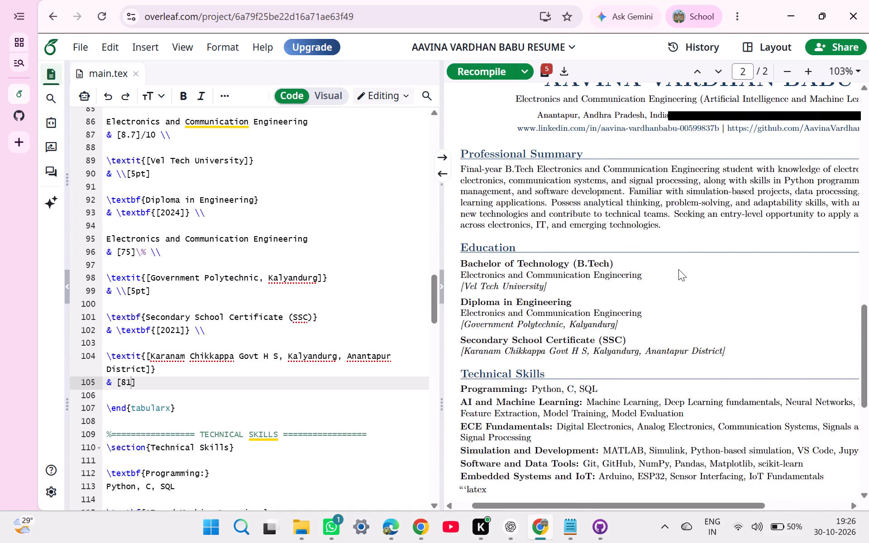
pyautogui.hscroll(1, 678, 269)
# Add a space after the bracketed 81 score in the Secondary School Certificate (SSC) entry.
pyautogui.scroll(1, 316, 323)
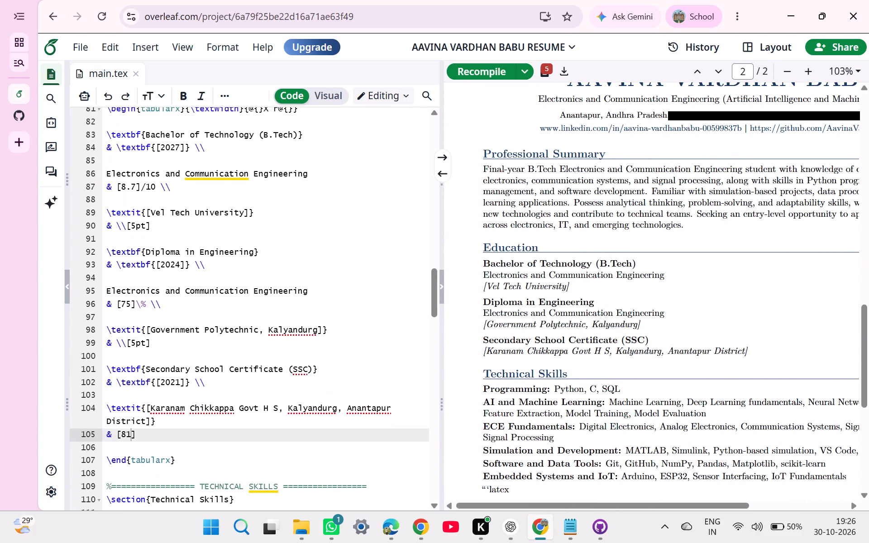
pyautogui.scroll(1, 316, 323)
pyautogui.click(153, 431)
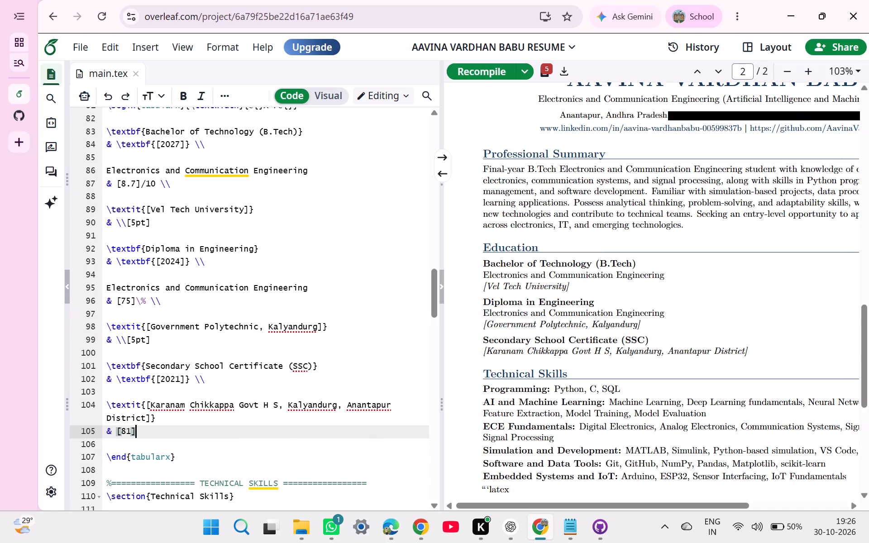
pyautogui.press('space')
pyautogui.scroll(-1, 182, 431)
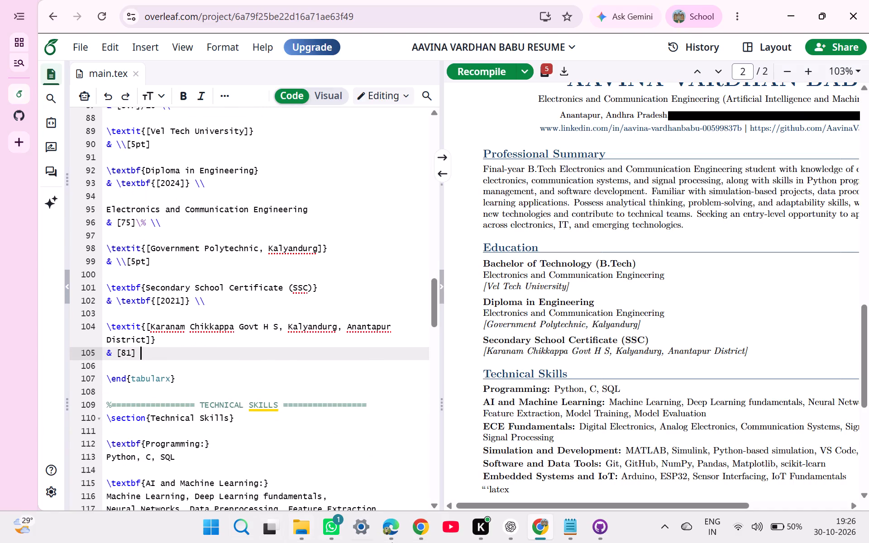
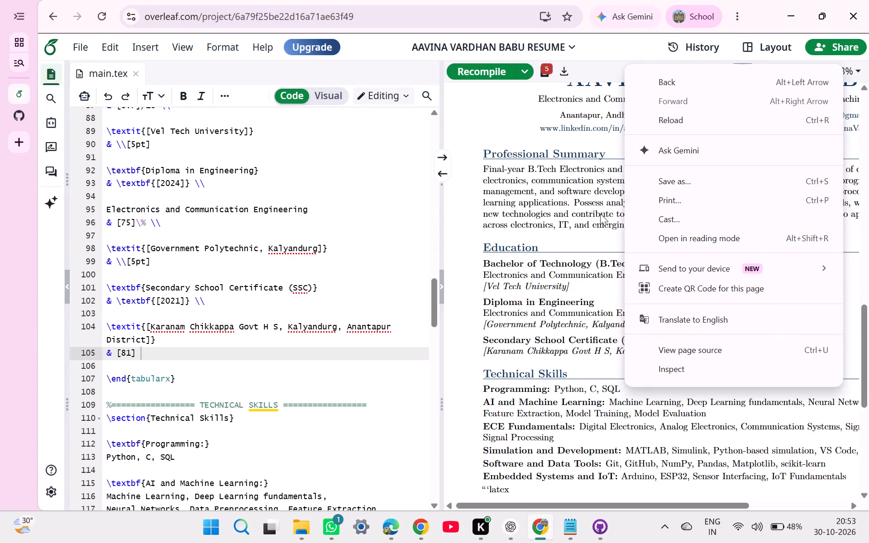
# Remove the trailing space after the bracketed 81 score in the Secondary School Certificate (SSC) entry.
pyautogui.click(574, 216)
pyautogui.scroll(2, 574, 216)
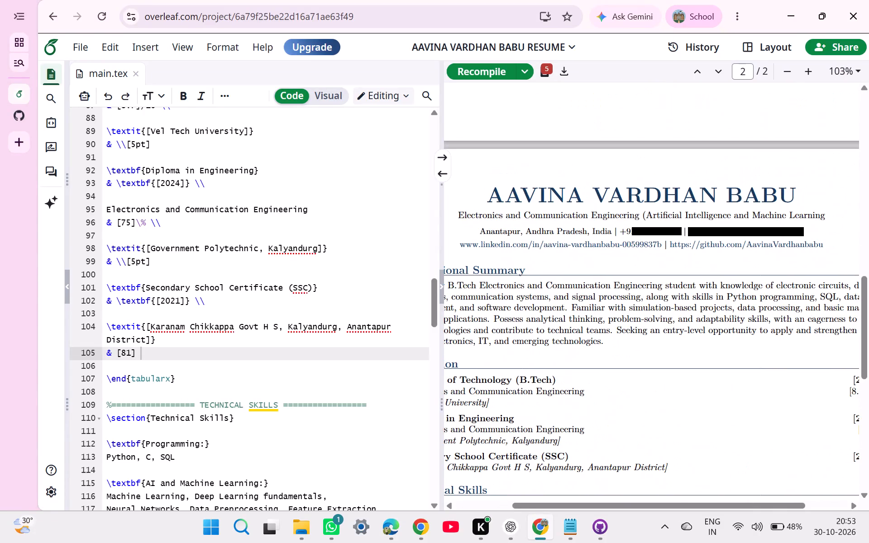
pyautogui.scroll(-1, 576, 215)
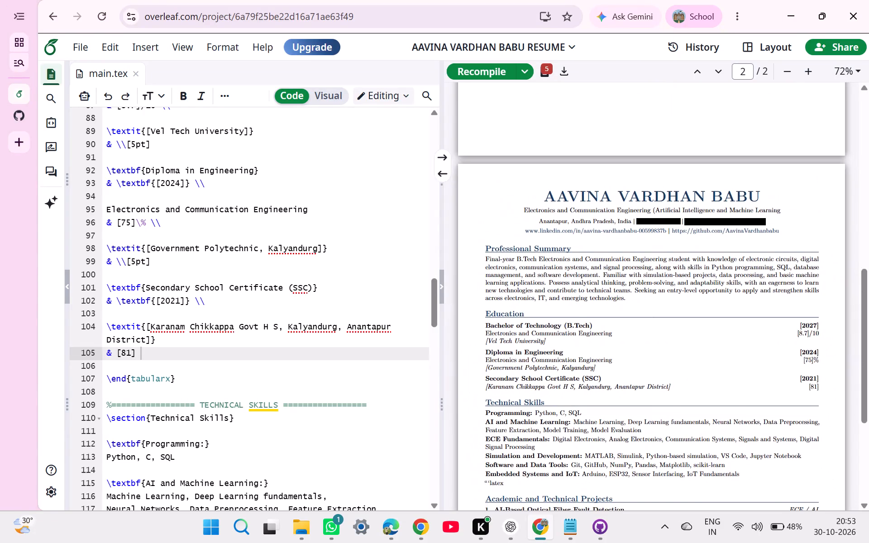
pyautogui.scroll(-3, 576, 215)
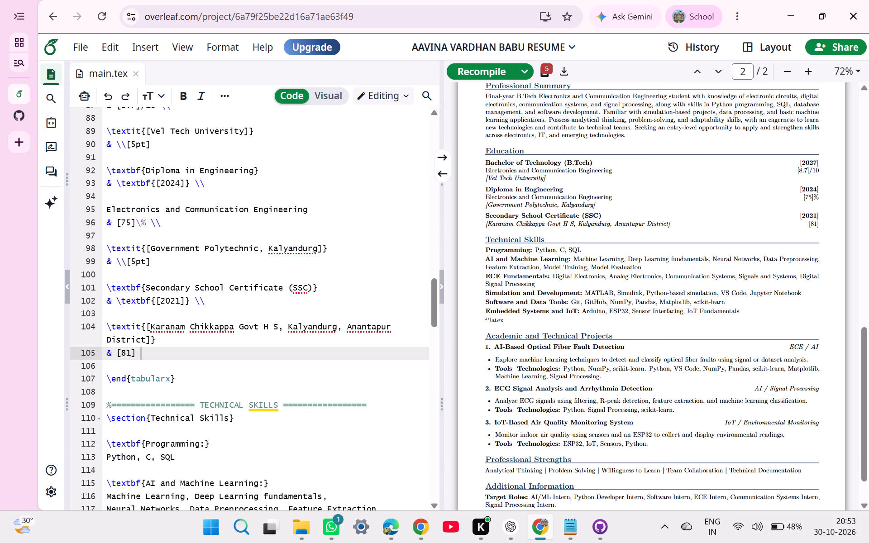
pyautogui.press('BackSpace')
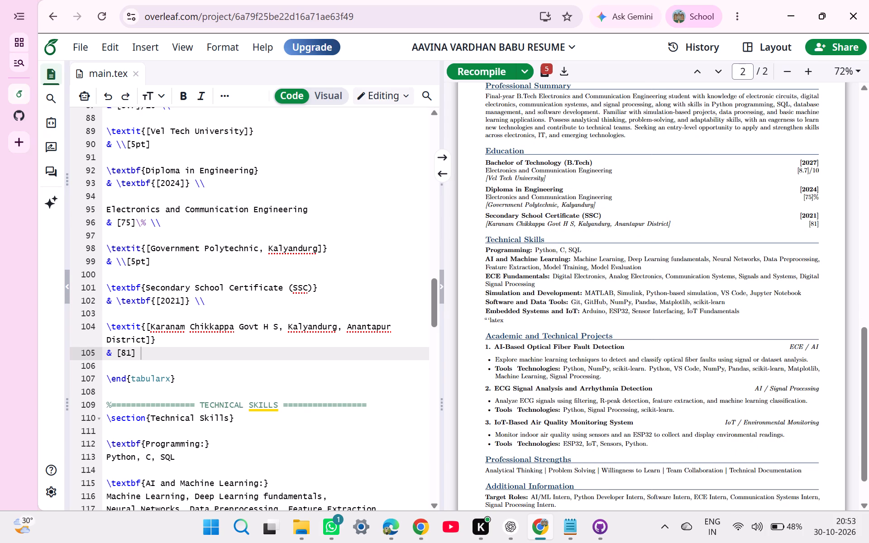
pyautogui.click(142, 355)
# Replace the SSC entry's score line with a copy of the Diploma entry's score line, including its percent sign and line break.
pyautogui.moveTo(173, 219); pyautogui.dragTo(108, 226)
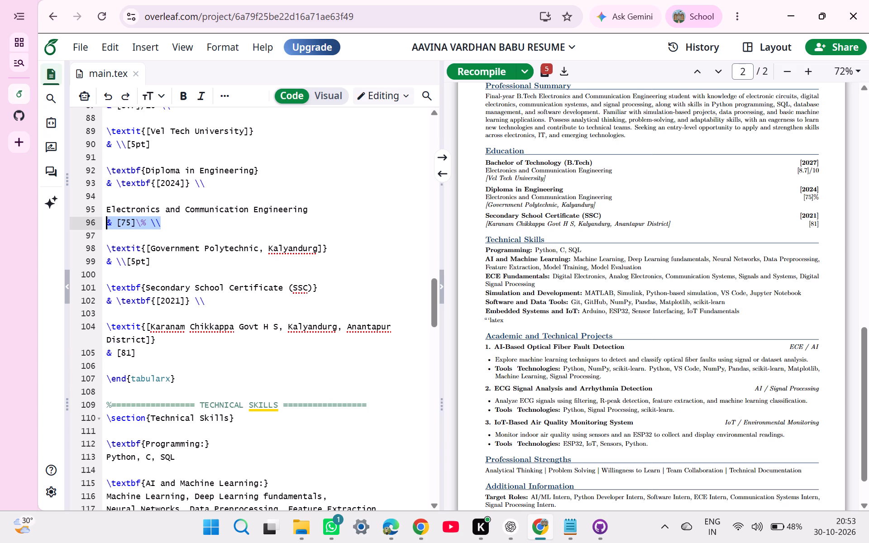
pyautogui.moveTo(108, 226); pyautogui.dragTo(105, 226)
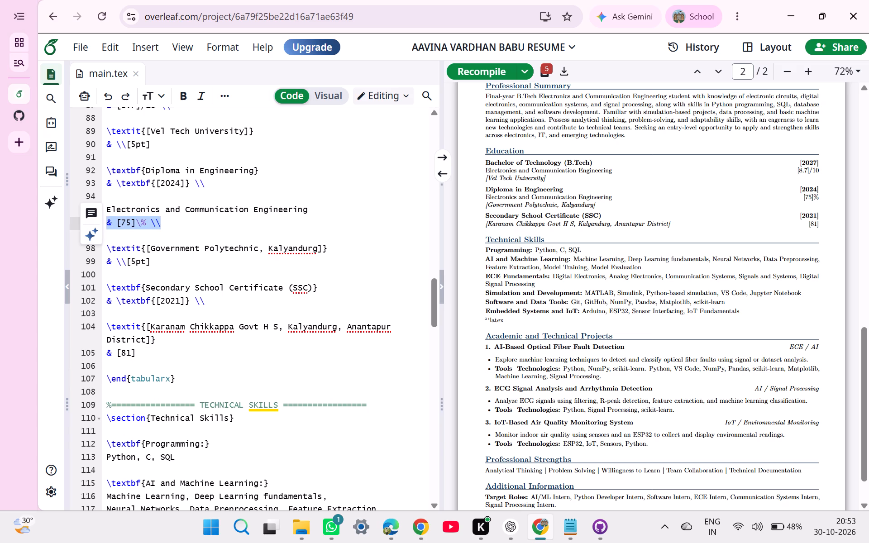
pyautogui.hotkey('ctrl', 'c')
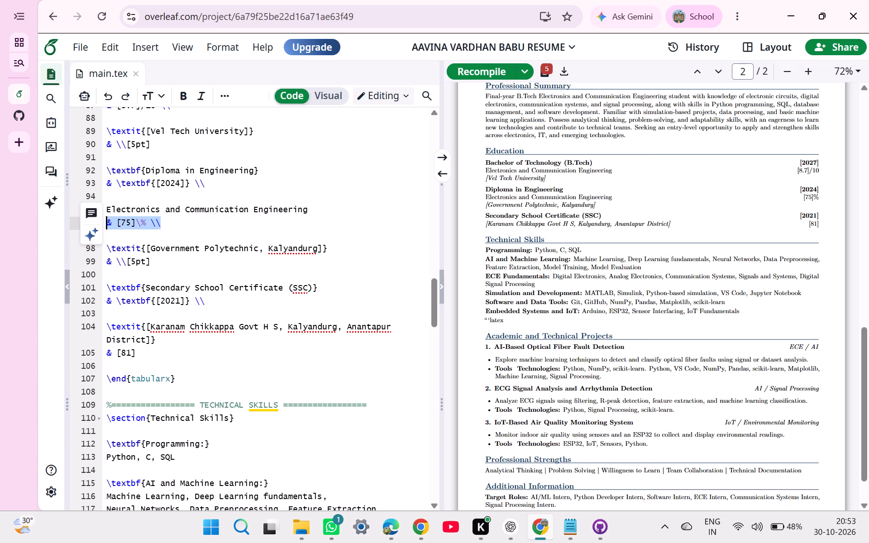
pyautogui.click(150, 352)
pyautogui.moveTo(150, 352); pyautogui.dragTo(100, 353)
pyautogui.hotkey('ctrl', 'v')
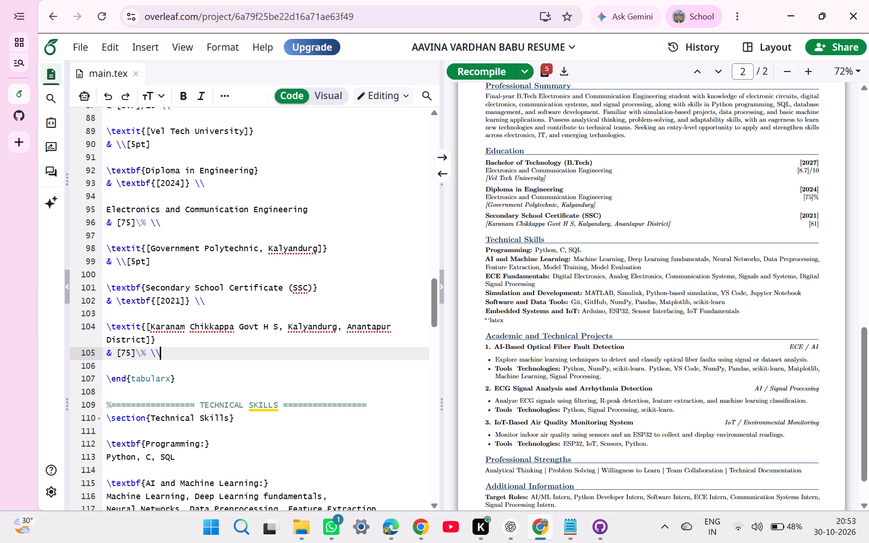
# Set the bracketed score in the SSC entry's copied line to 81, keeping the percent sign.
pyautogui.click(133, 349)
pyautogui.press('BackSpace')
pyautogui.press('BackSpace')
pyautogui.write('81')
# Recompile the resume and check the SSC entry's percentage score in the PDF preview.
pyautogui.click(474, 73)
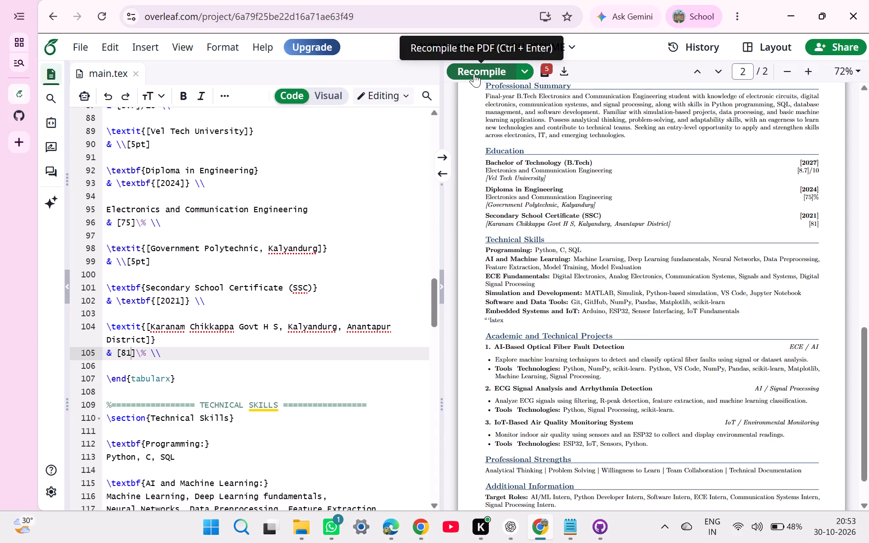
pyautogui.scroll(5, 613, 192)
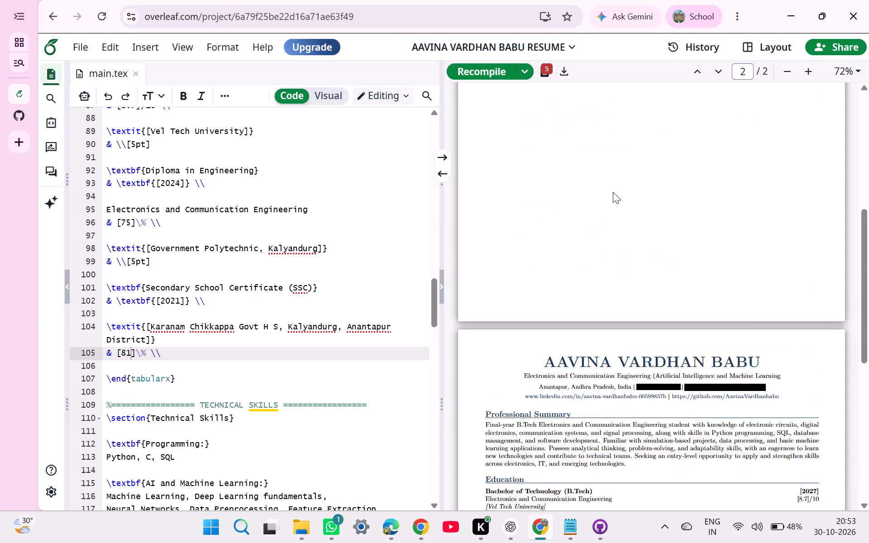
pyautogui.scroll(-6, 613, 192)
pyautogui.scroll(1, 613, 192)
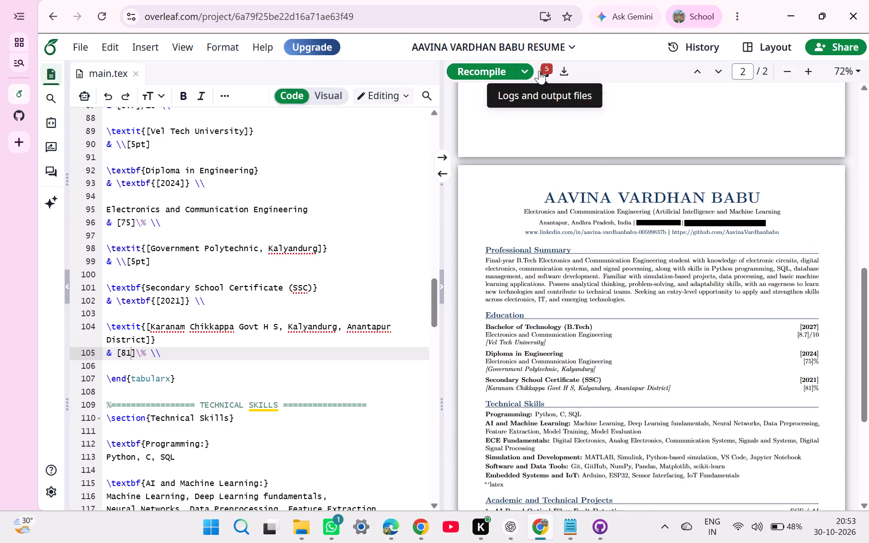
pyautogui.scroll(9, 611, 300)
pyautogui.scroll(-1, 611, 300)
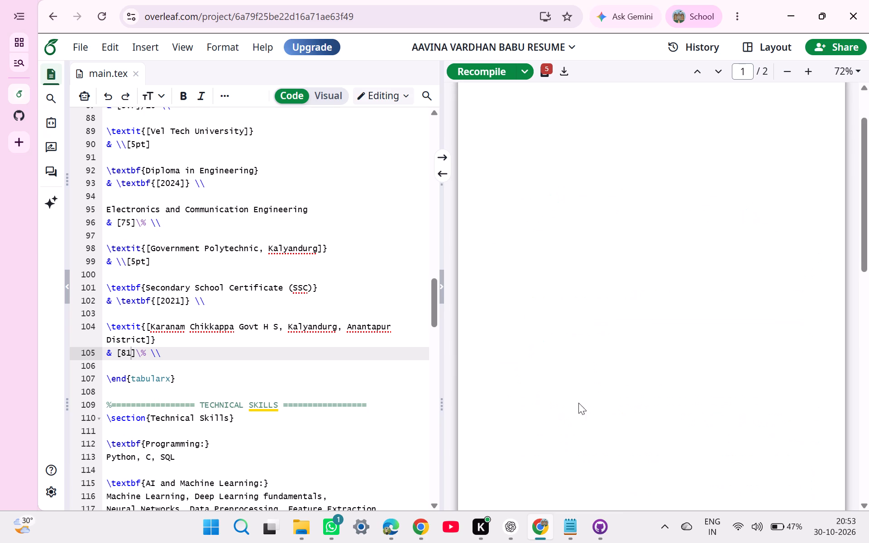